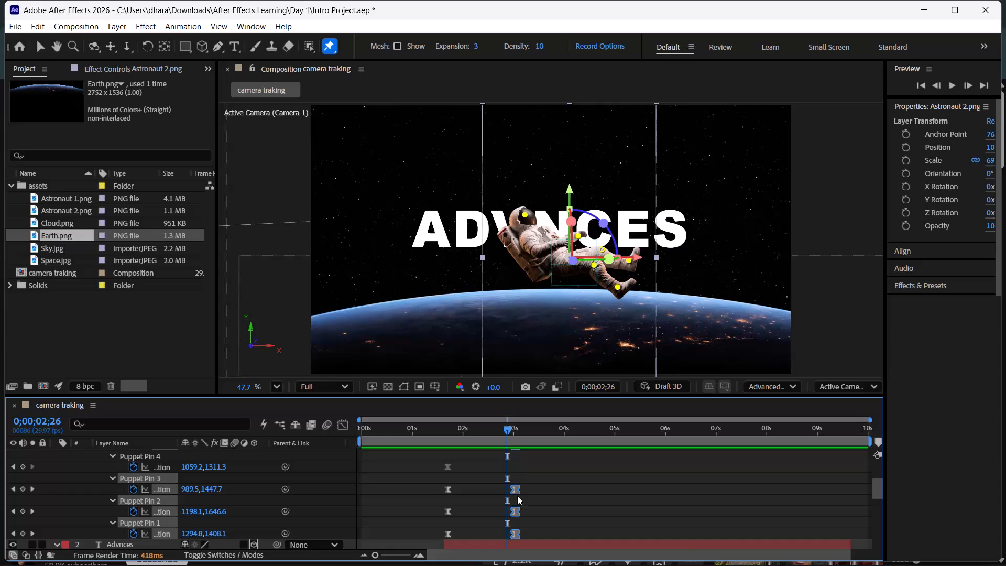
Move the second set of Astronaut 2 puppet pin keyframes to about 3.6 s to slow the pin motion.
drag(514, 488, 543, 495)
Play and scrub the composition from several points before 2 s to review the retimed puppet motion of Astronaut 2.
drag(477, 434, 442, 434)
key(space)
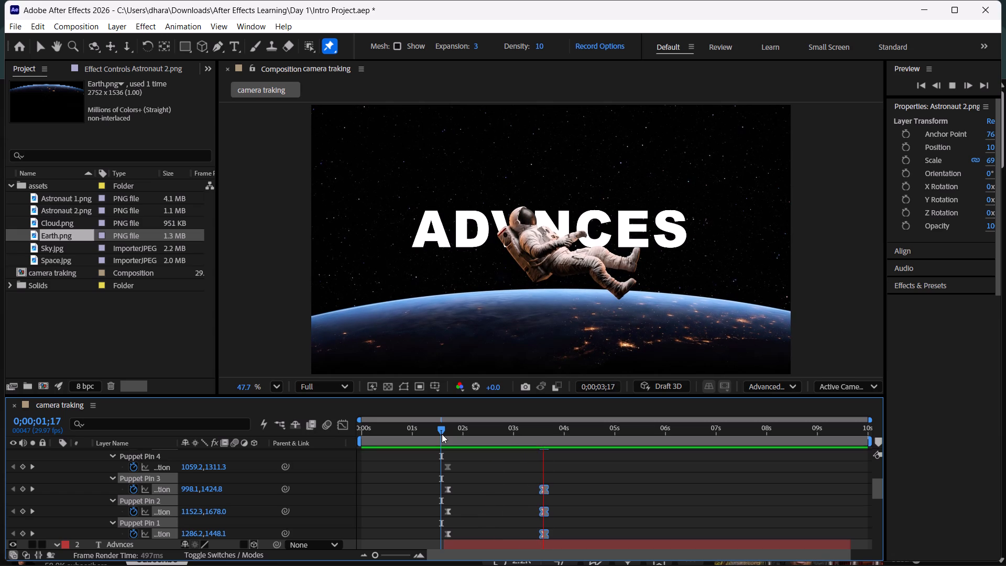
key(space)
click(414, 426)
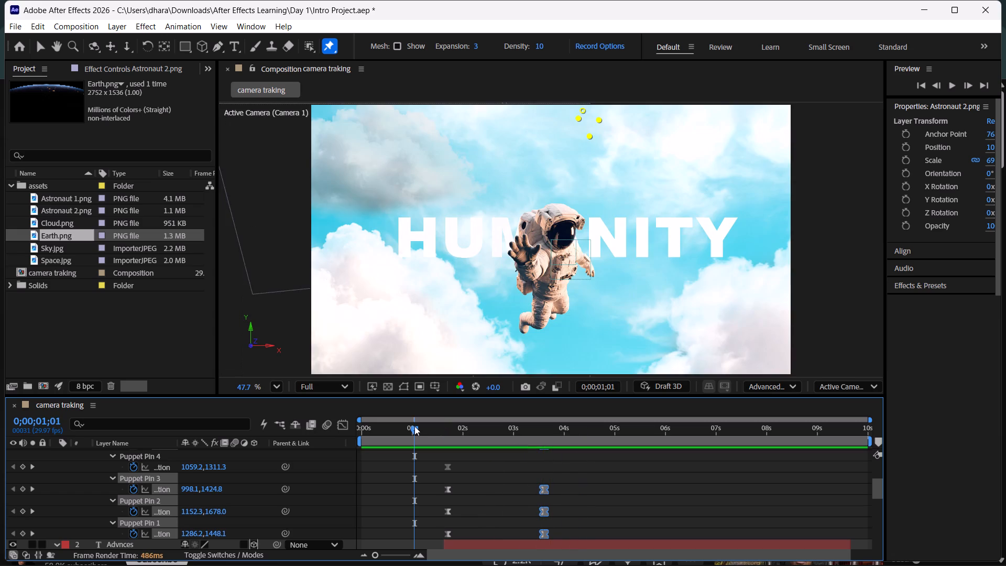
key(space)
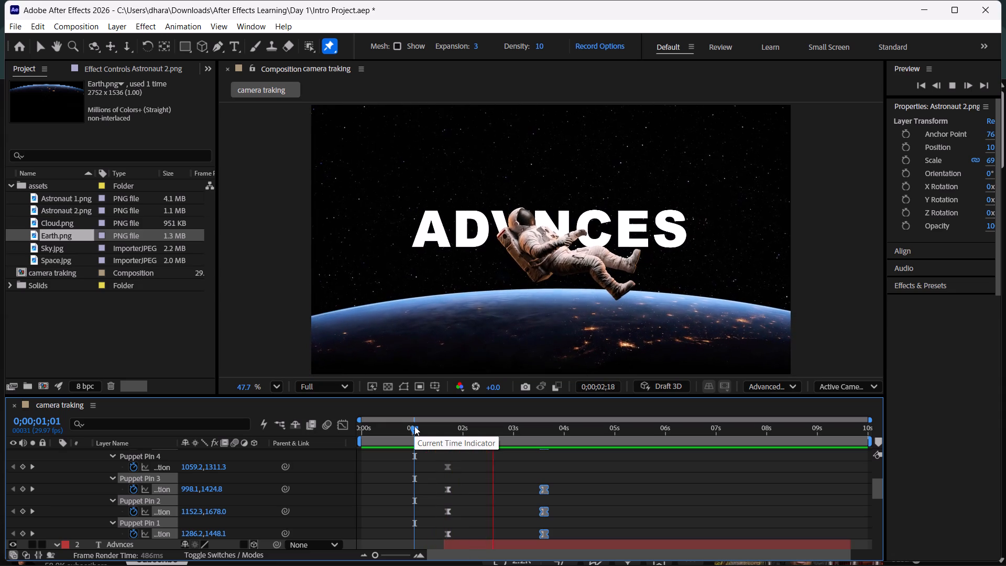
key(space)
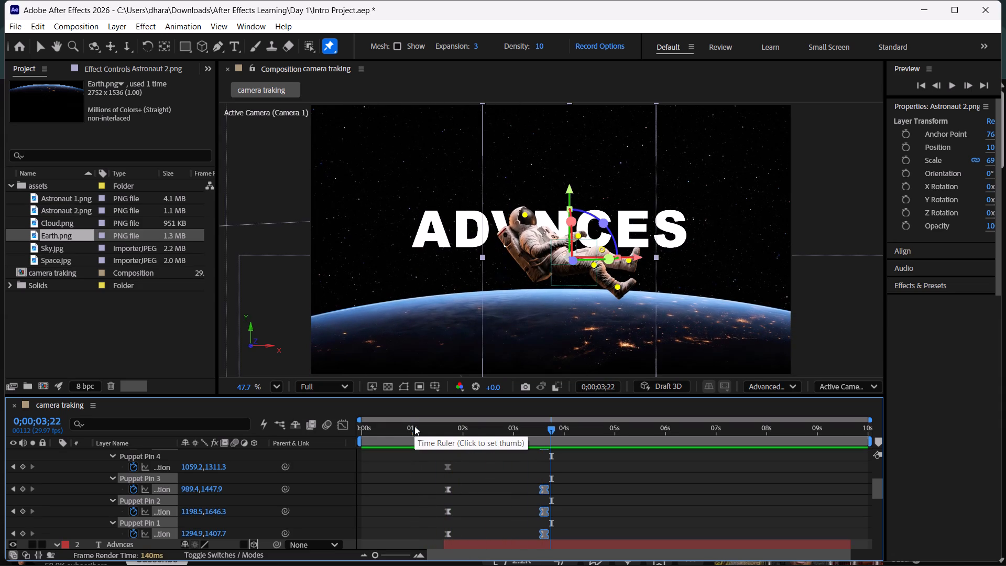
drag(378, 433, 353, 436)
key(space)
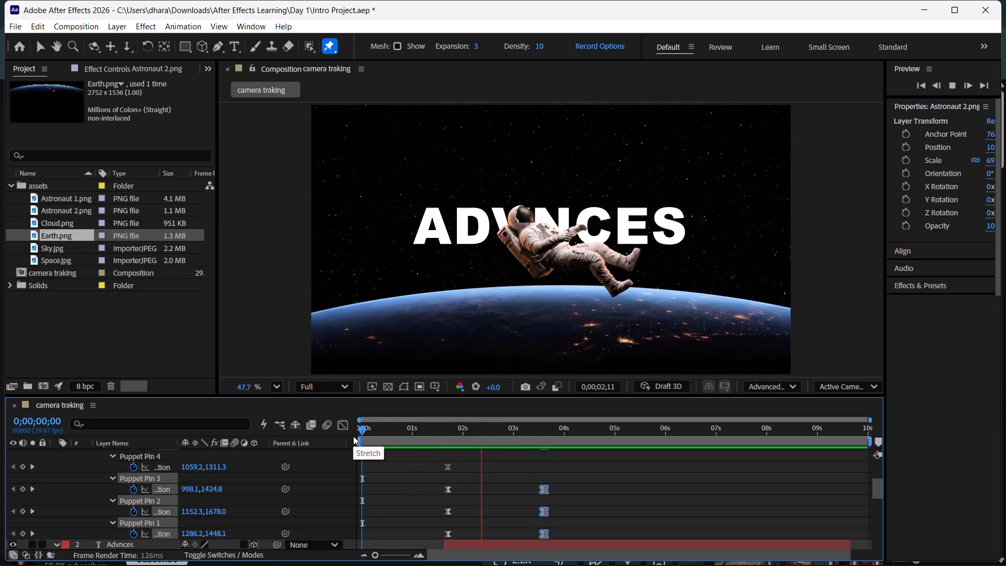
key(space)
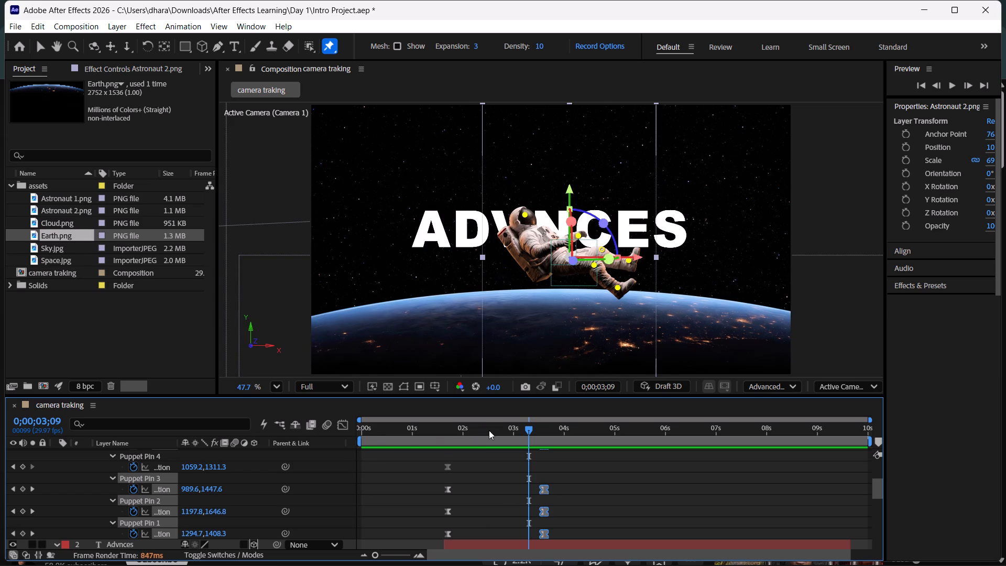
drag(496, 430, 453, 436)
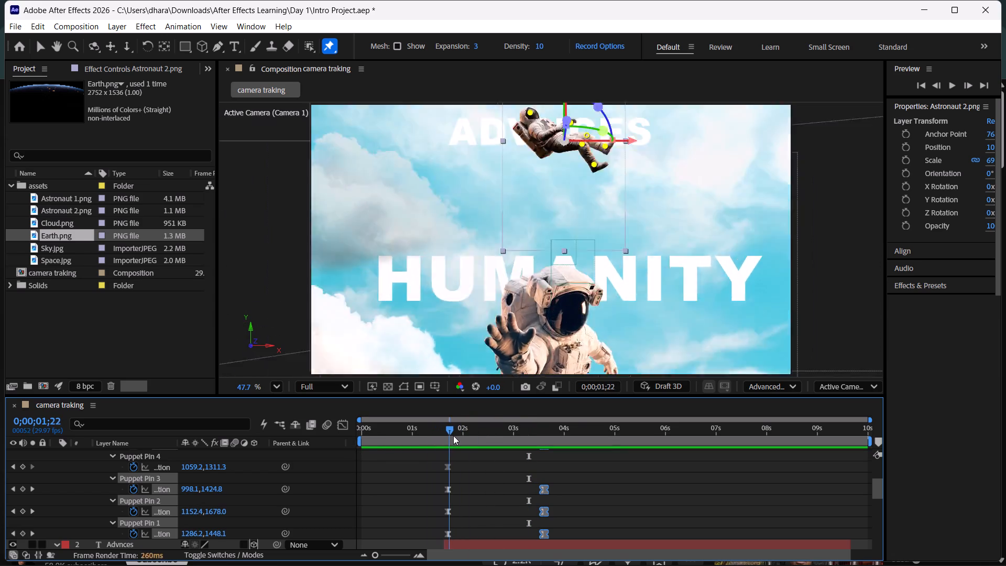
drag(453, 436, 475, 441)
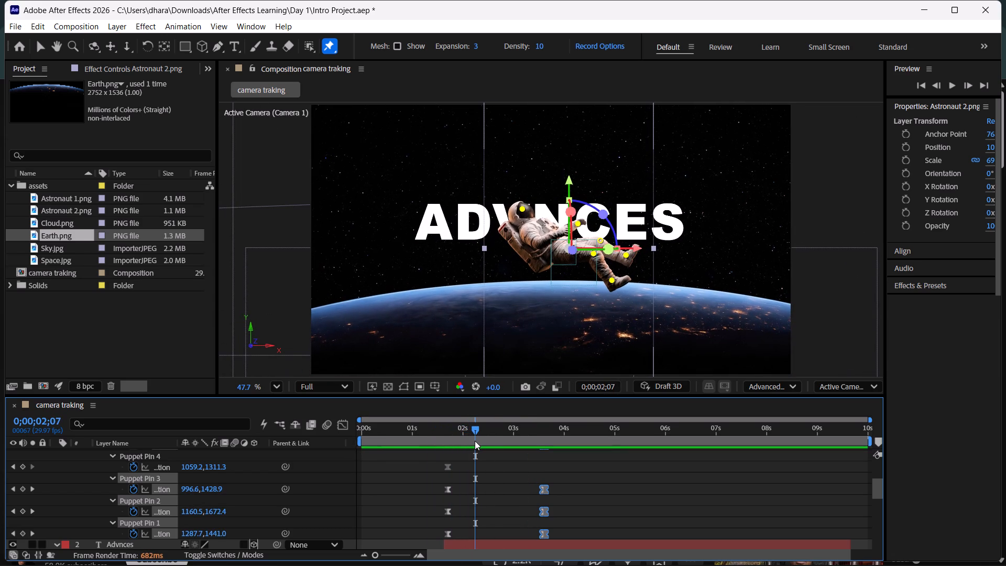
Select all Astronaut 2 puppet pin keyframes, show their speed curves in the Graph Editor, and shift them to about 1.5 s and 3.4 s.
ctrl+scroll(550, 470, up, 1)
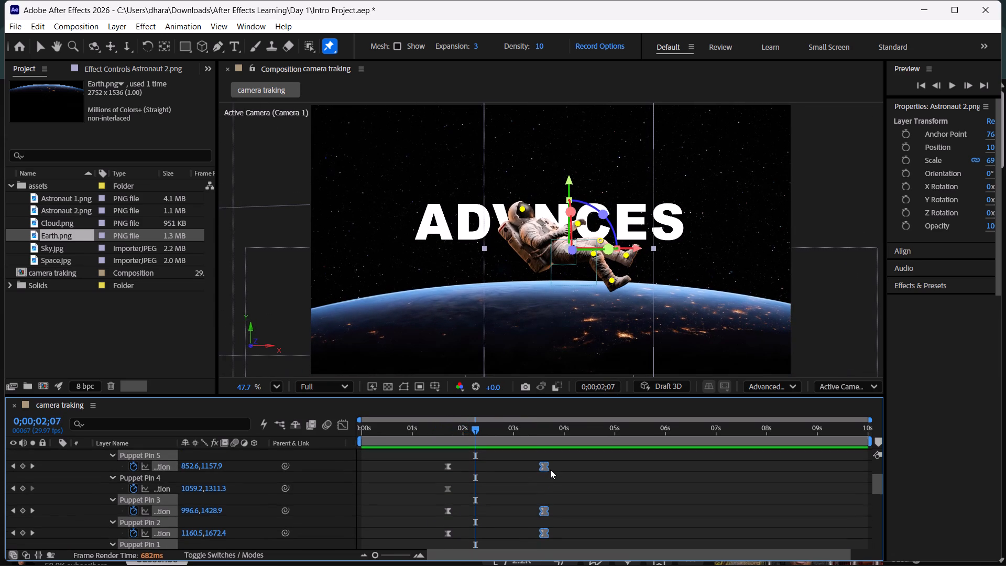
ctrl+scroll(550, 470, up, 1)
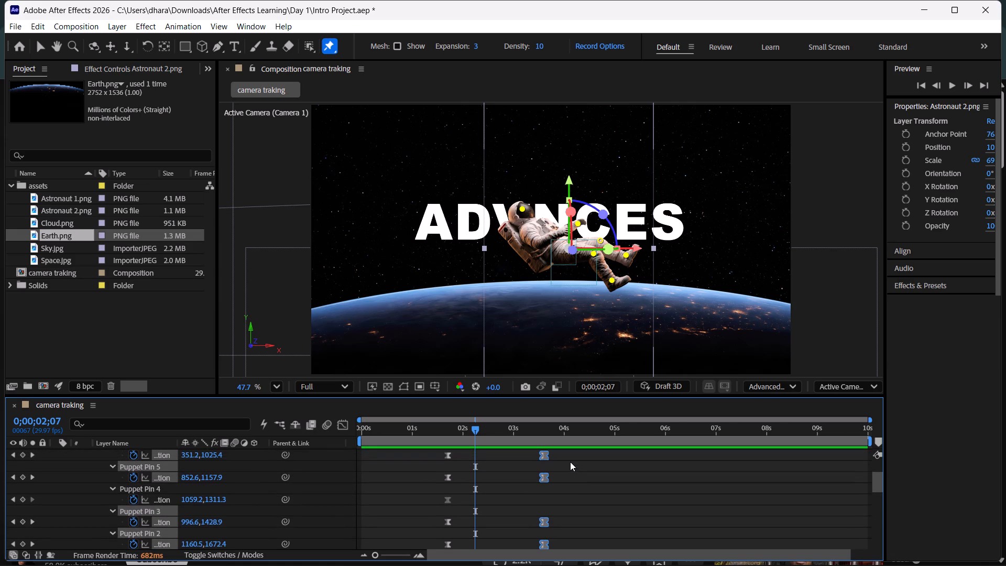
shift+drag(424, 453, 472, 537)
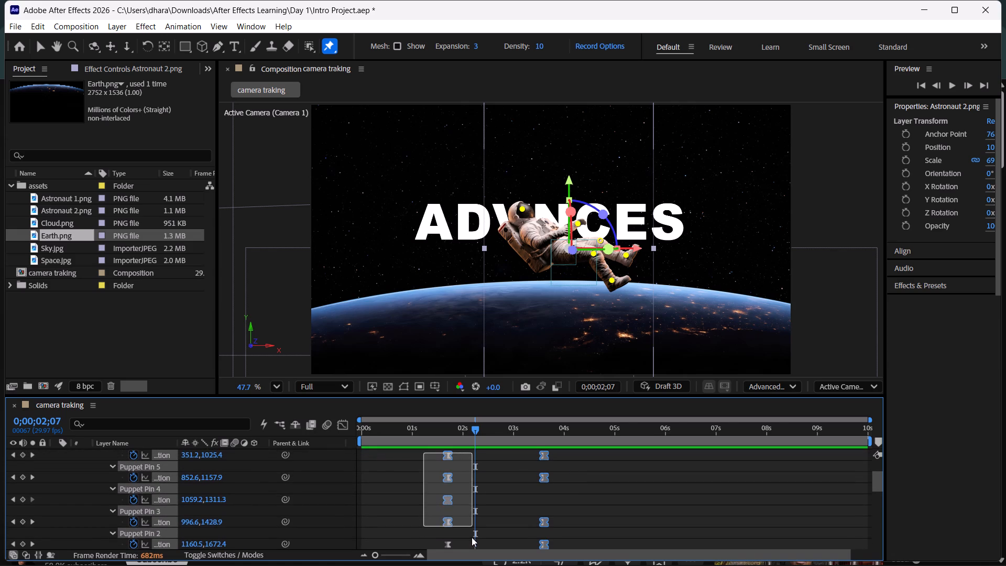
shift+drag(472, 537, 472, 541)
ctrl+scroll(472, 541, down, 1)
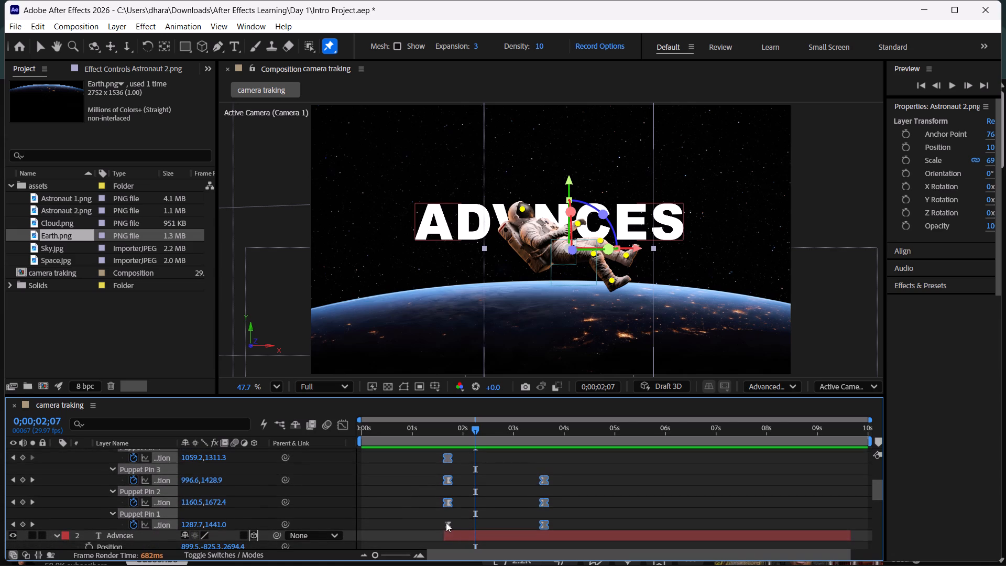
shift+click(445, 522)
click(343, 423)
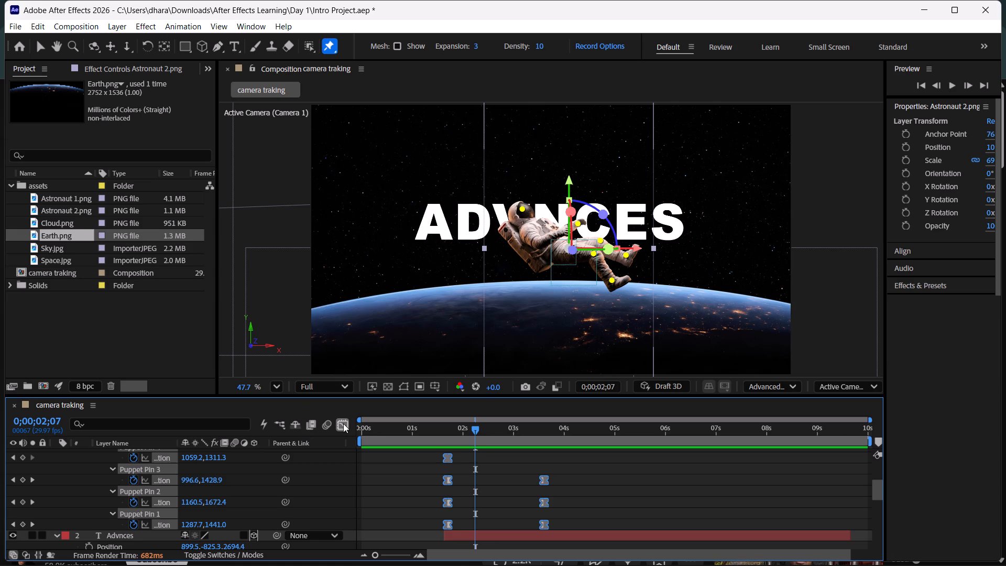
drag(560, 491, 526, 521)
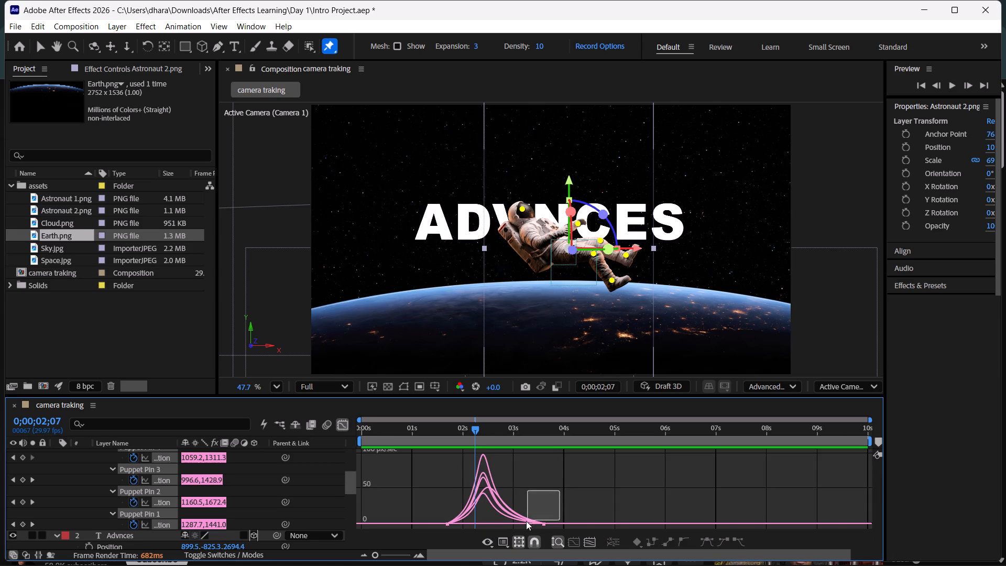
drag(526, 521, 406, 522)
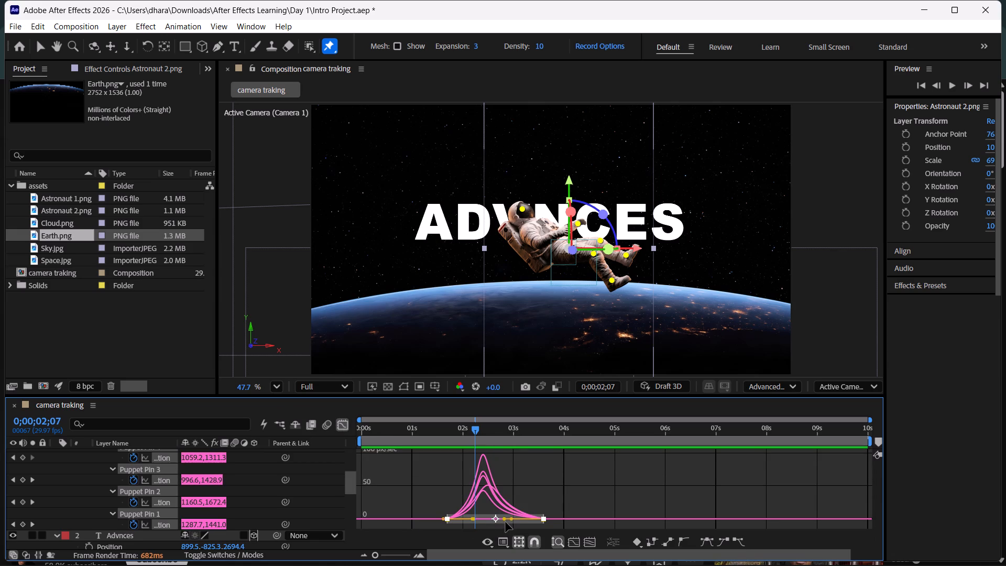
drag(506, 523, 498, 520)
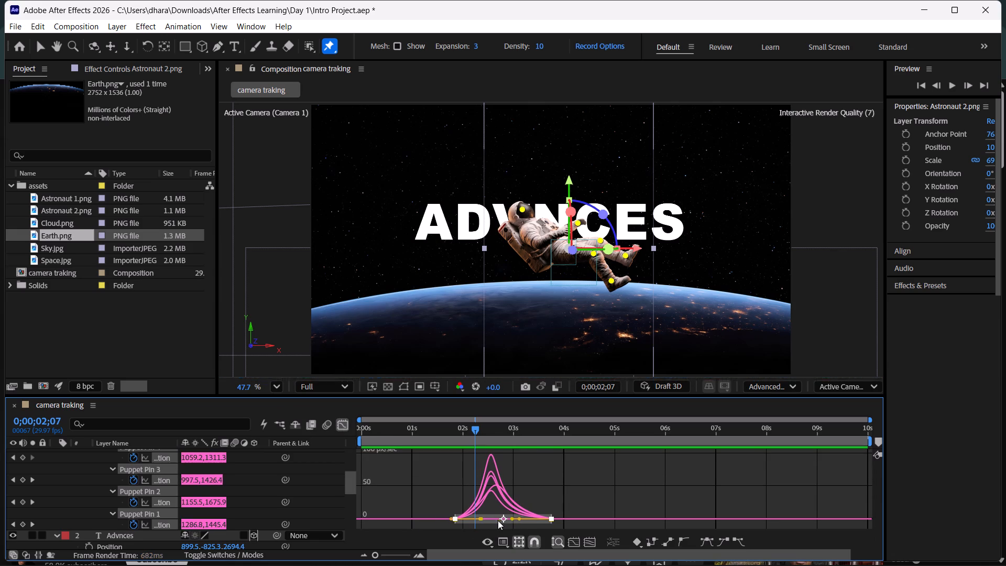
drag(498, 520, 496, 520)
Shorten the ease handles at both ends of the puppet pin speed curves for a gentler peak closer to the starting keyframes.
drag(501, 520, 507, 520)
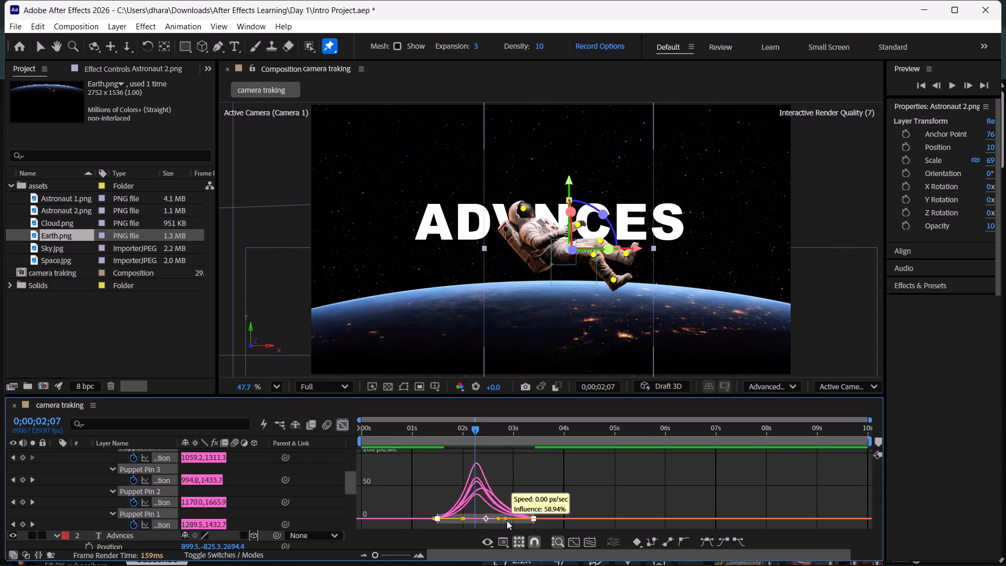
drag(507, 520, 513, 520)
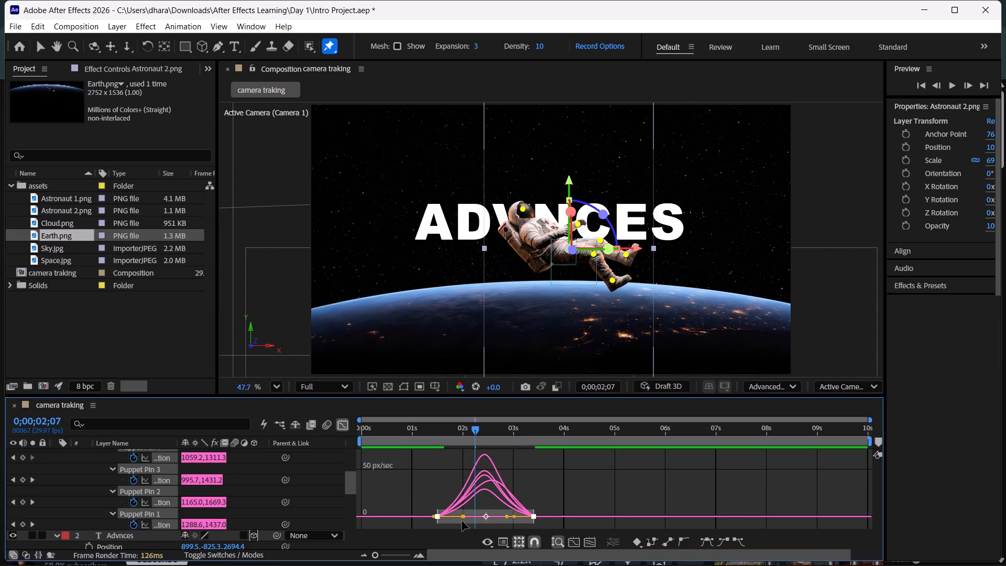
drag(463, 520, 460, 519)
drag(460, 519, 451, 517)
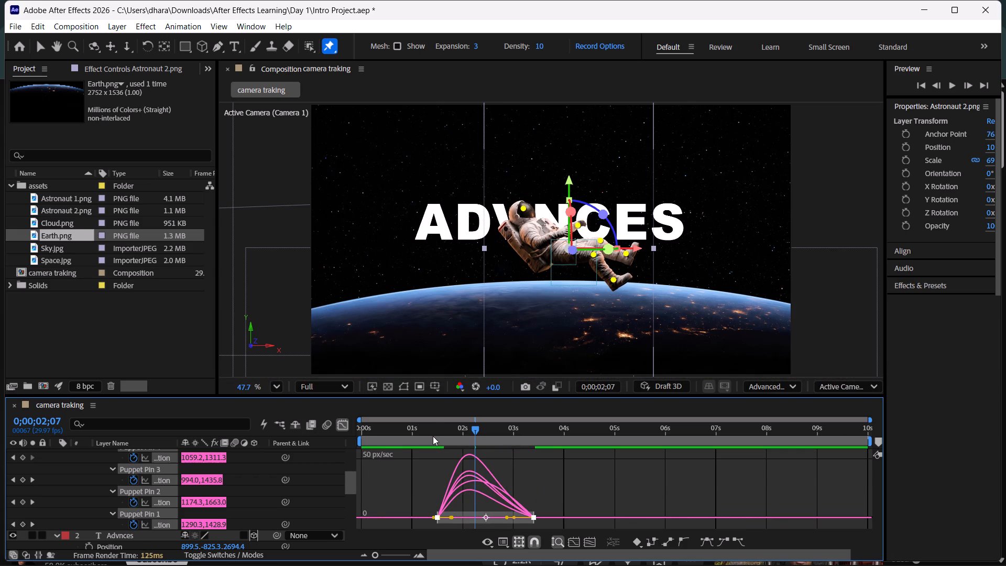
Preview the astronaut's eased puppet animation repeatedly, starting from just after 1 s.
click(433, 436)
key(space)
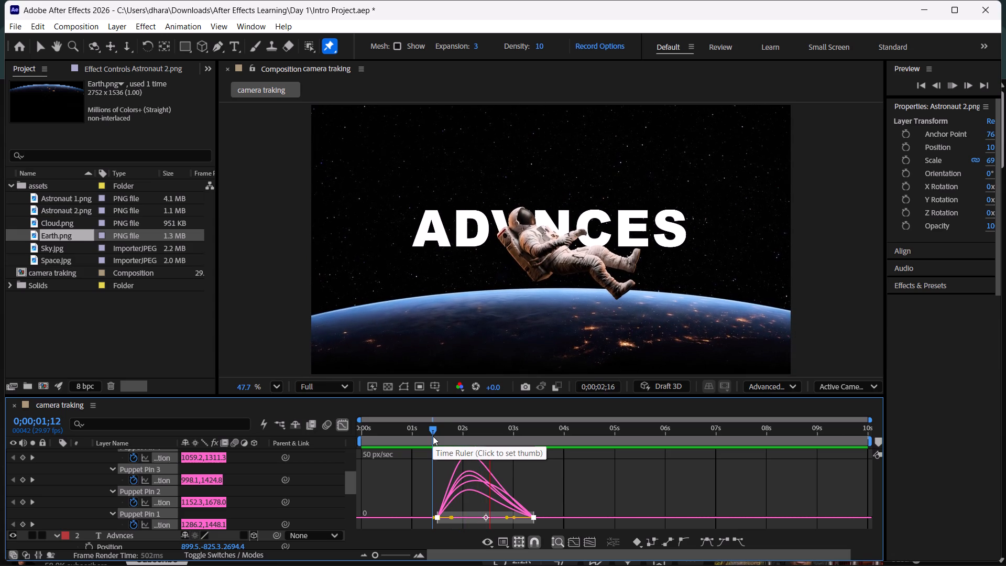
key(space)
click(433, 436)
key(space)
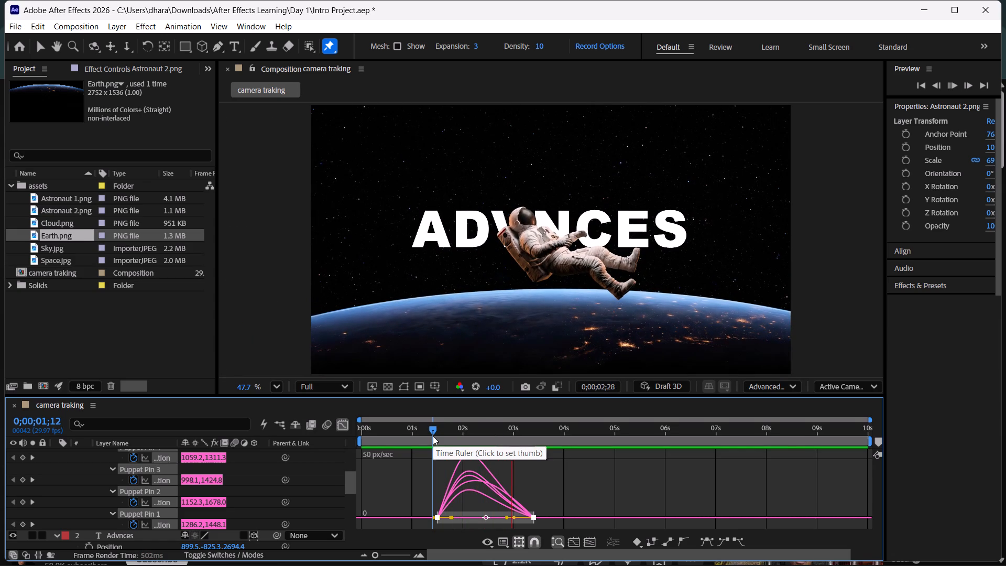
key(space)
key(space)
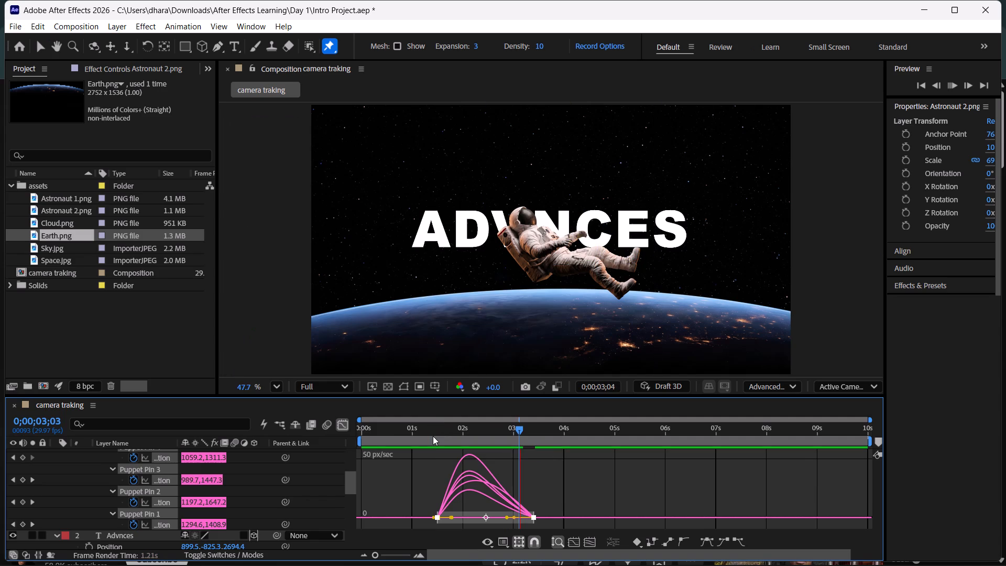
key(space)
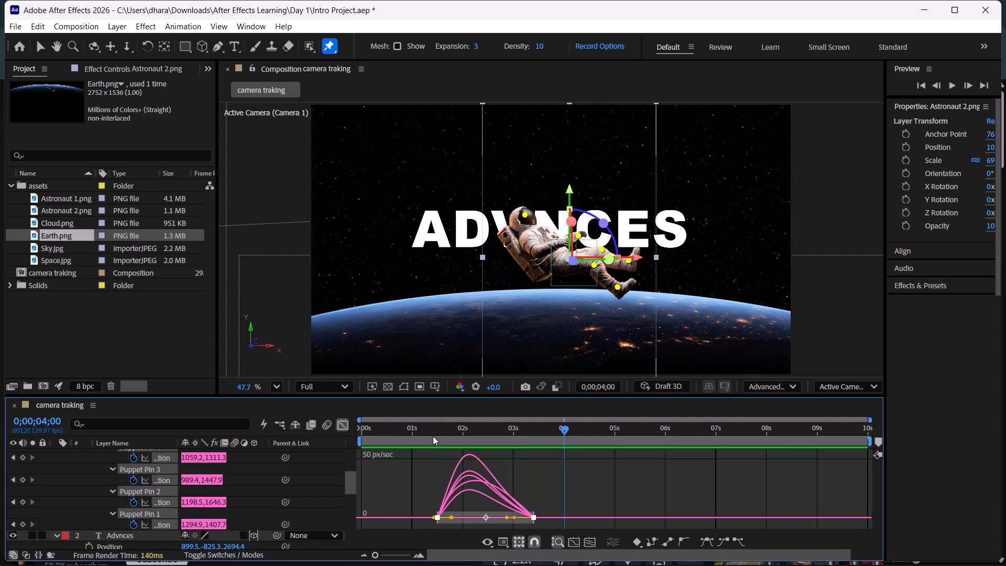
click(418, 429)
key(space)
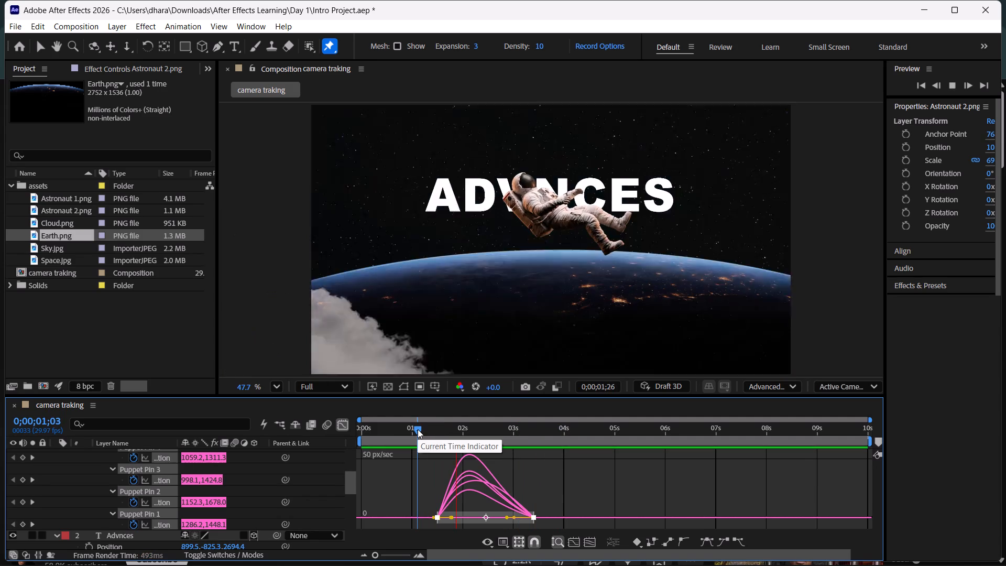
key(space)
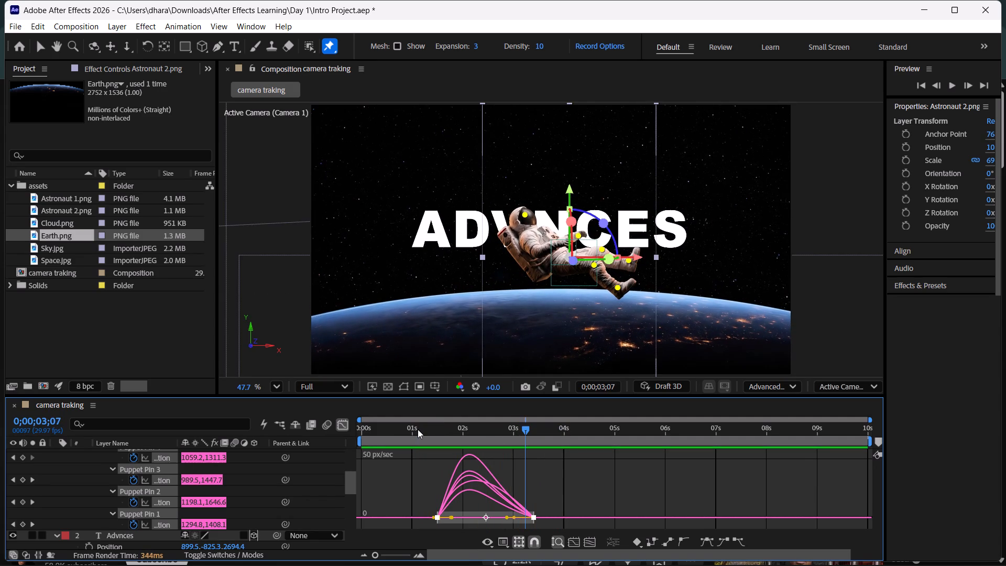
click(418, 429)
key(space)
key(space)
Switch to the YouTube tutorial in Chrome, resume it and skip ahead about 30 seconds to the puppet pin section.
key(alt+Tab)
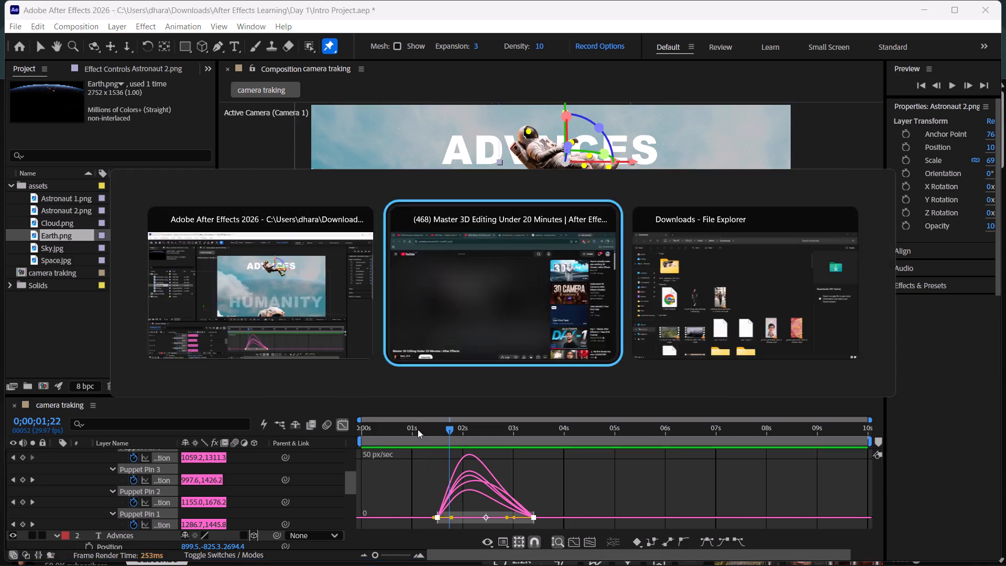
key(space)
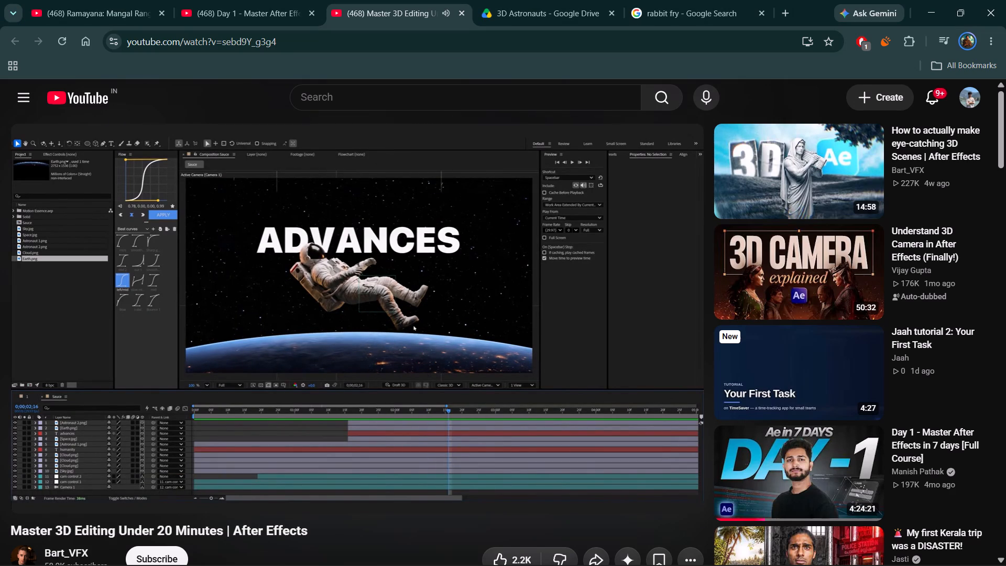
key(Right)
key(Right)
key(Right)
key(Right)
key(Right)
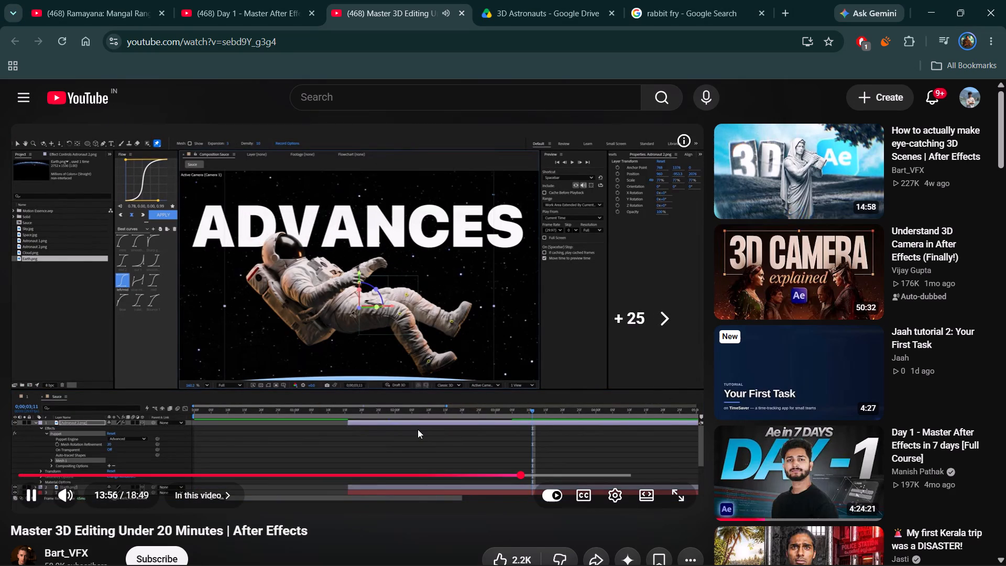
key(Right)
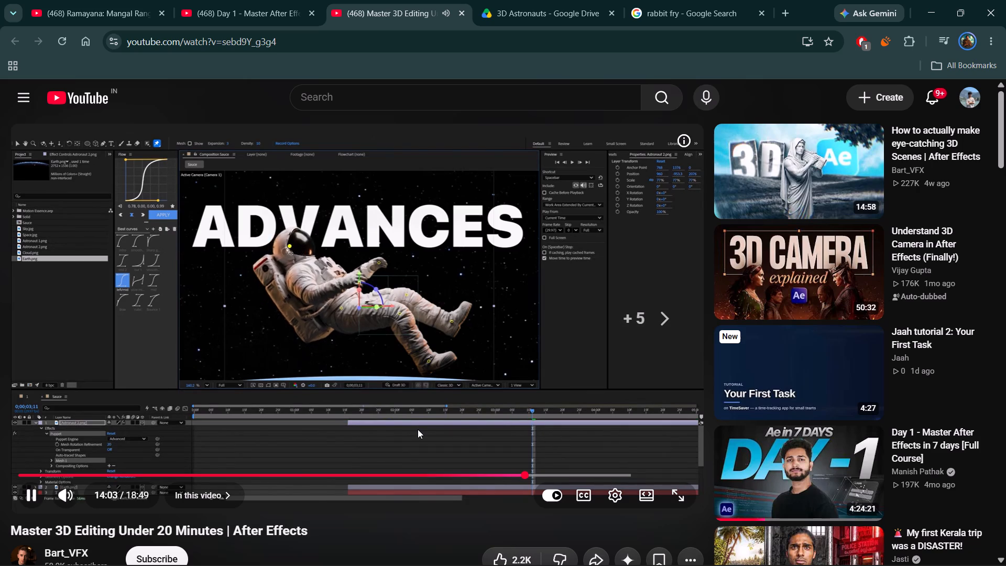
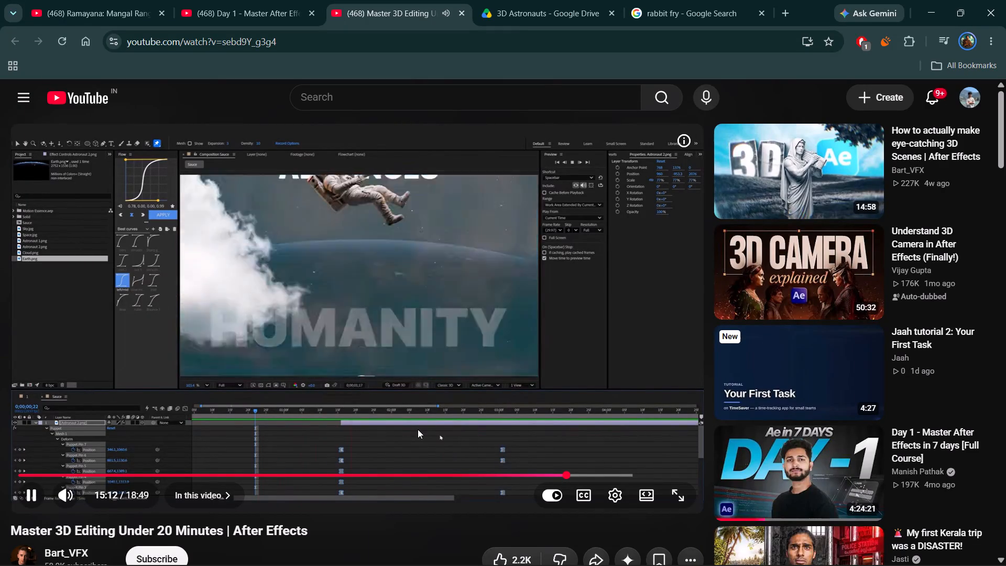
Watch the tutorial's playback of the puppet-pinned astronaut around 15:12 and pause it.
key(space)
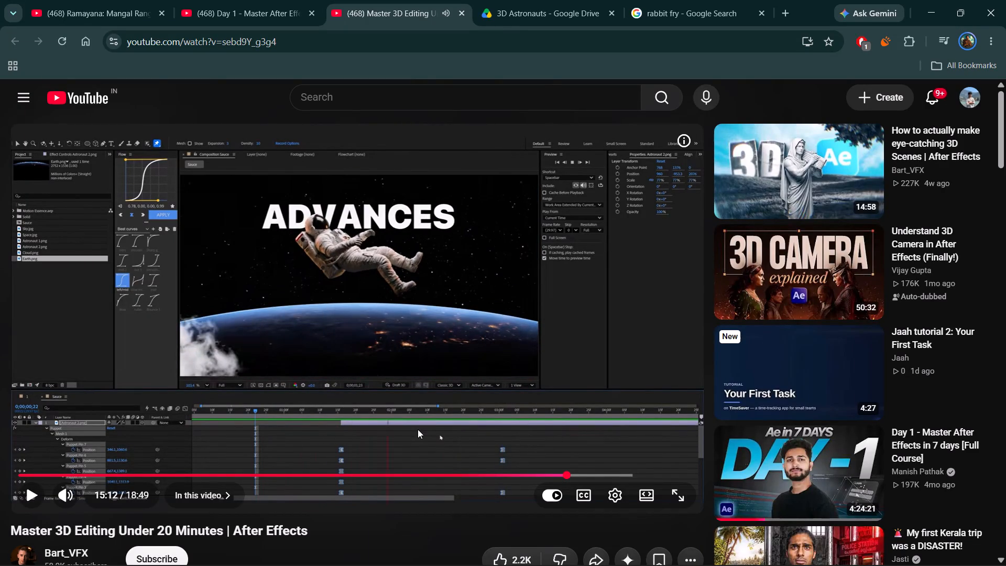
key(space)
key(space)
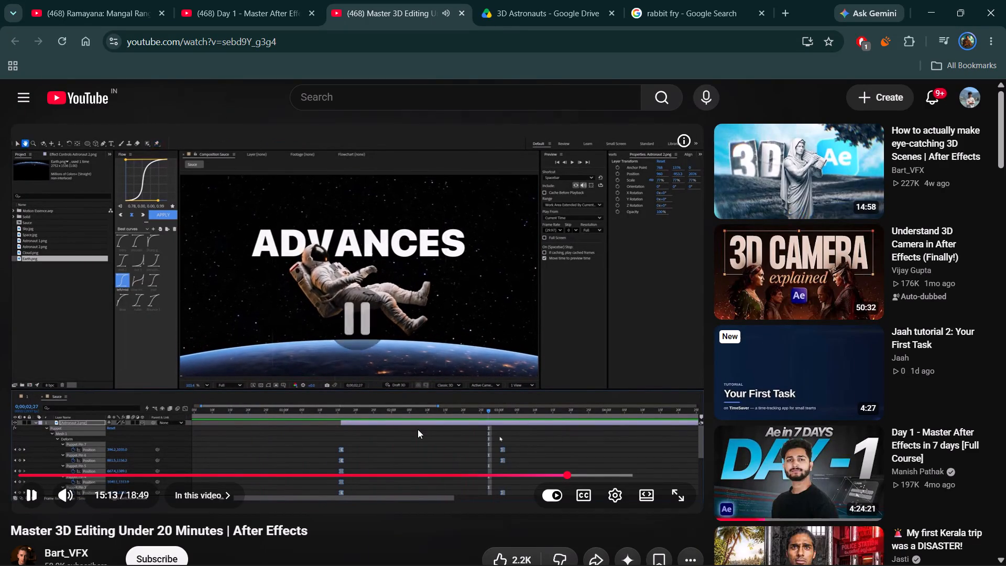
Switch to After Effects, close the Graph Editor and shift all Astronaut 2 puppet pin keyframes earlier, to about 0;00;01;03 and 3 s.
key(alt+Tab)
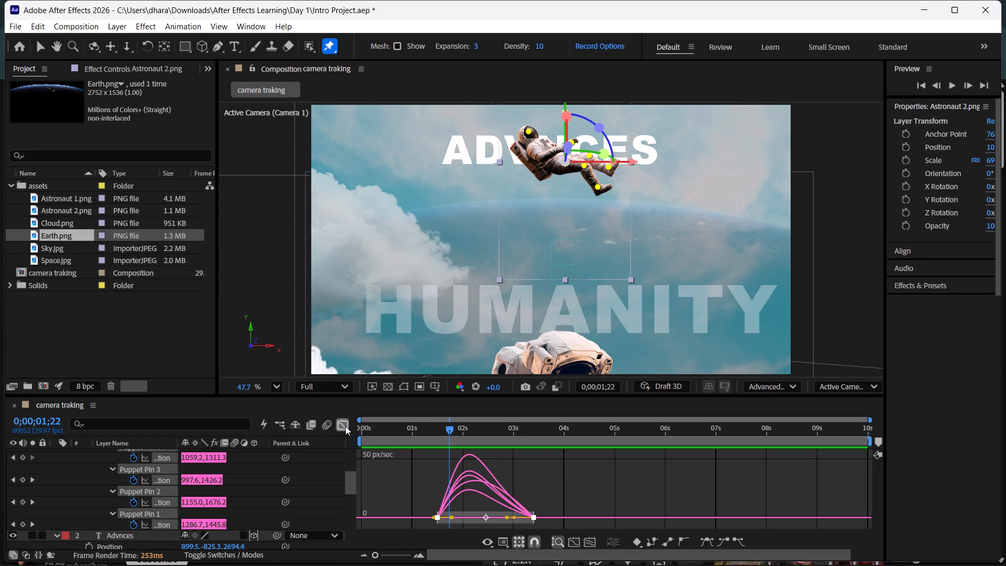
click(345, 426)
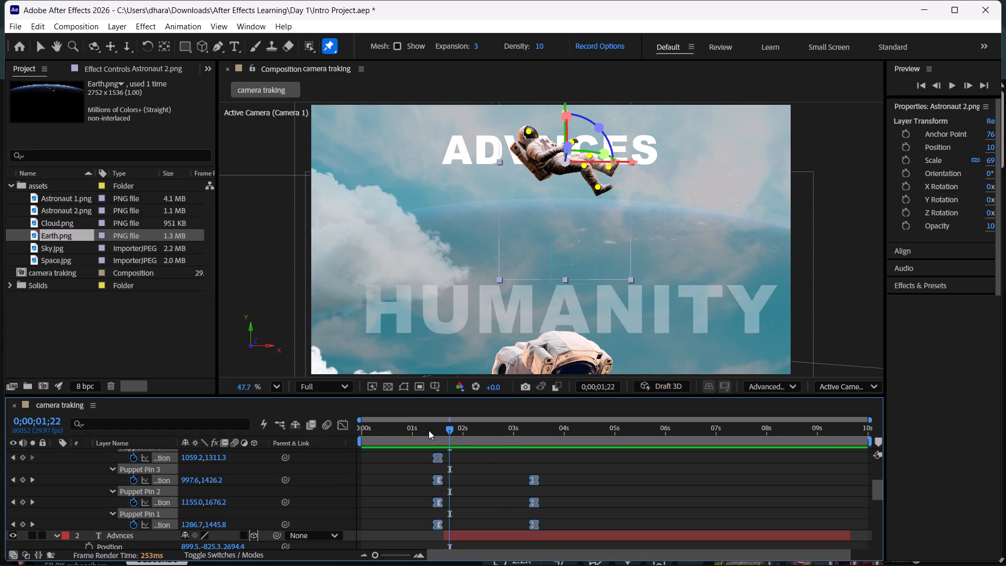
drag(429, 430, 460, 436)
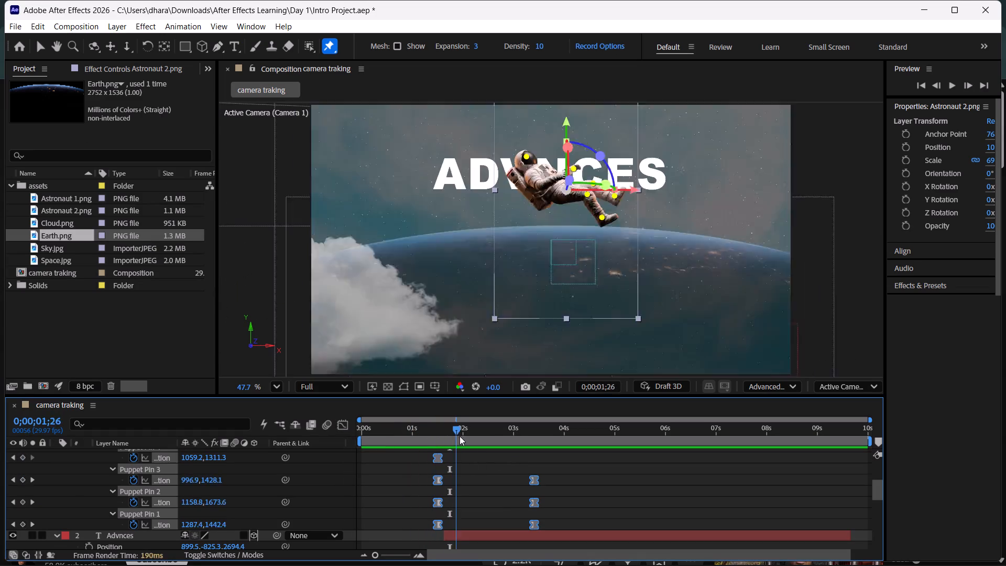
drag(460, 436, 430, 439)
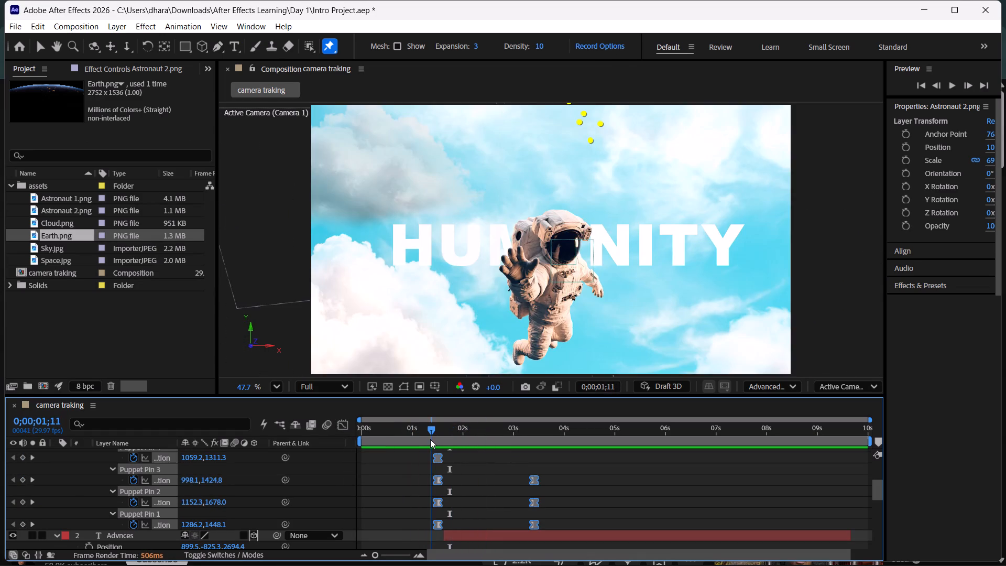
drag(430, 439, 446, 440)
ctrl+scroll(479, 481, up, 2)
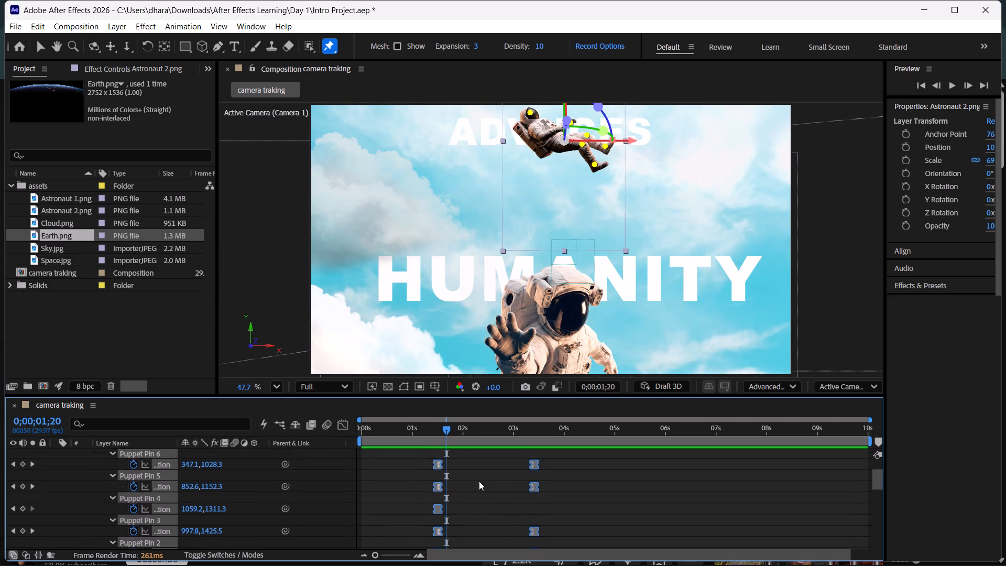
ctrl+scroll(479, 481, up, 2)
drag(438, 511, 418, 510)
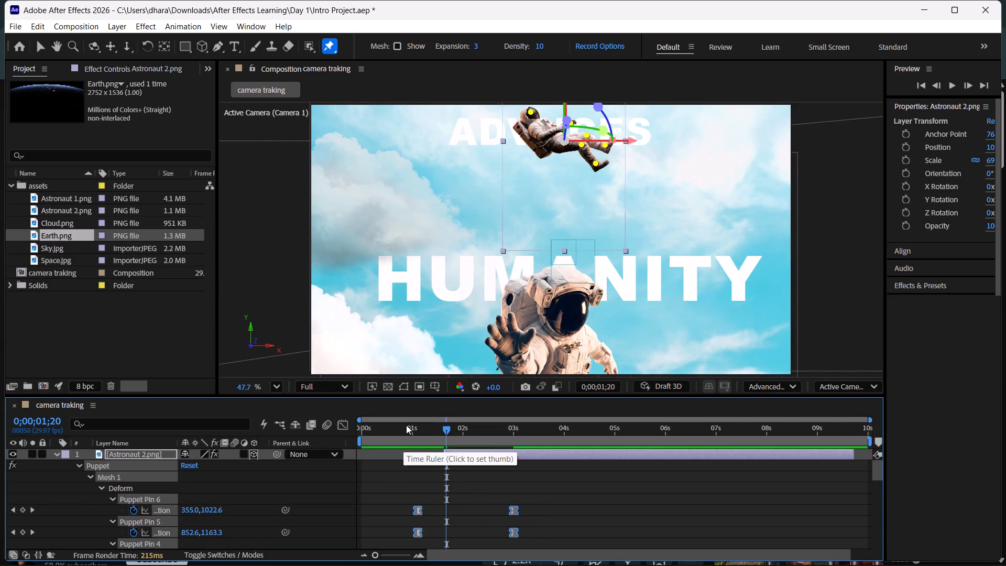
Preview the astronaut's retimed puppet animation twice, starting from just before 1 s.
click(406, 425)
key(space)
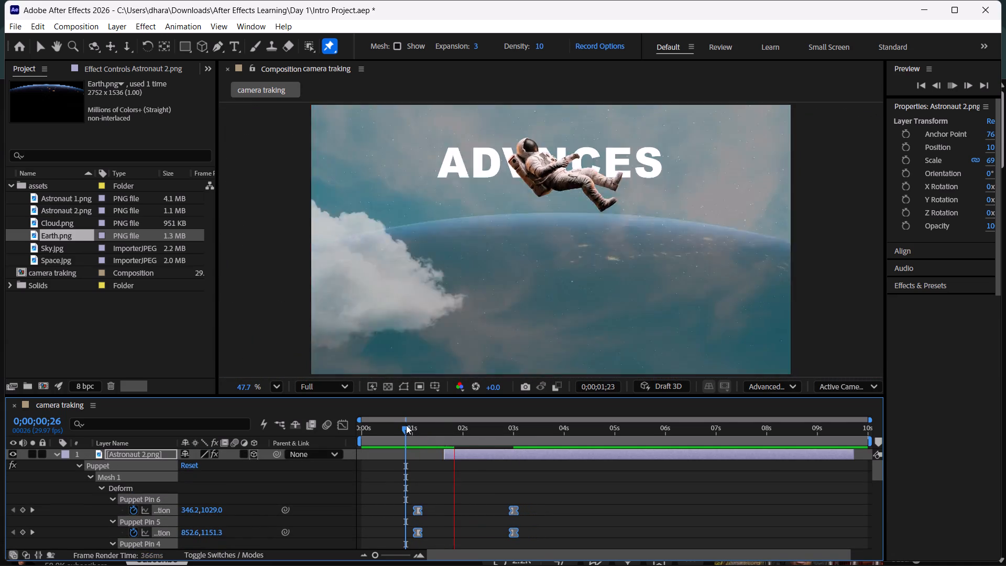
key(space)
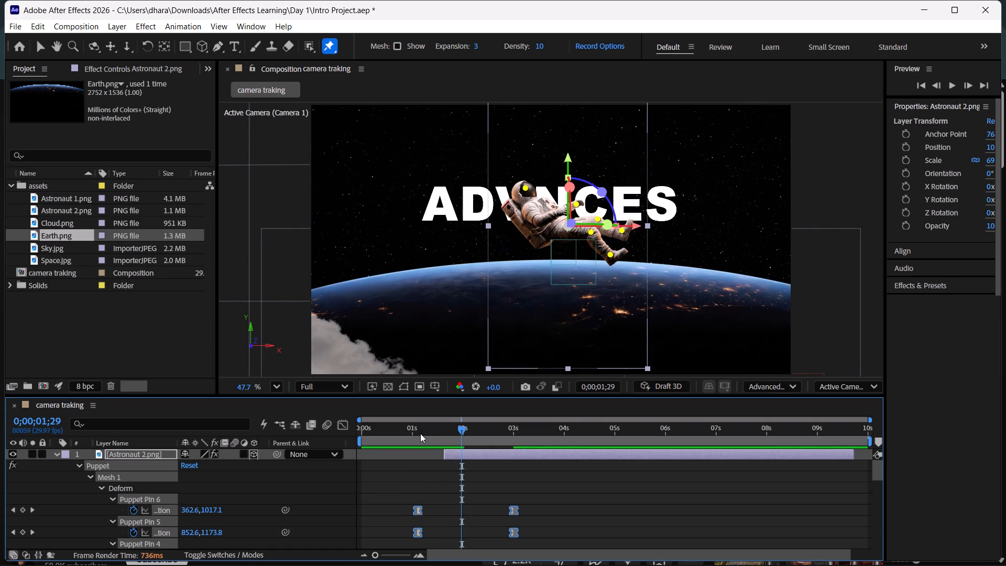
drag(420, 433, 408, 434)
key(space)
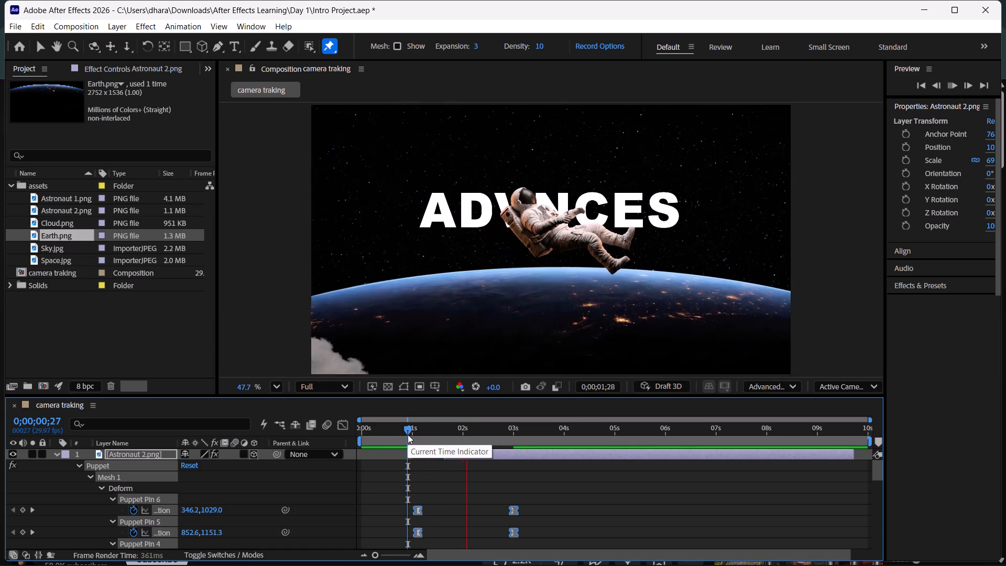
key(space)
Switch to the YouTube tutorial in Chrome and play the next part about the puppet pin keyframes.
key(alt+Tab)
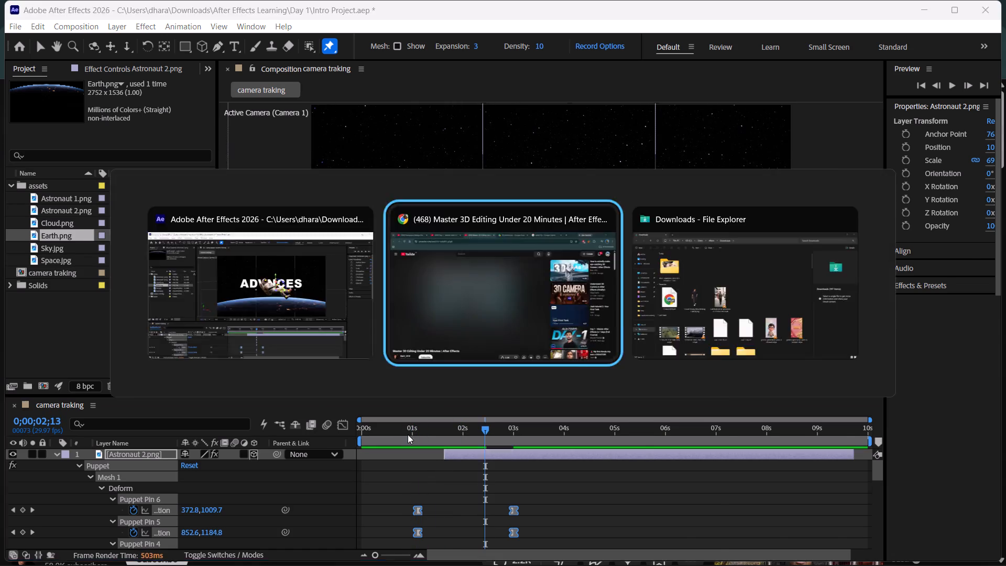
key(space)
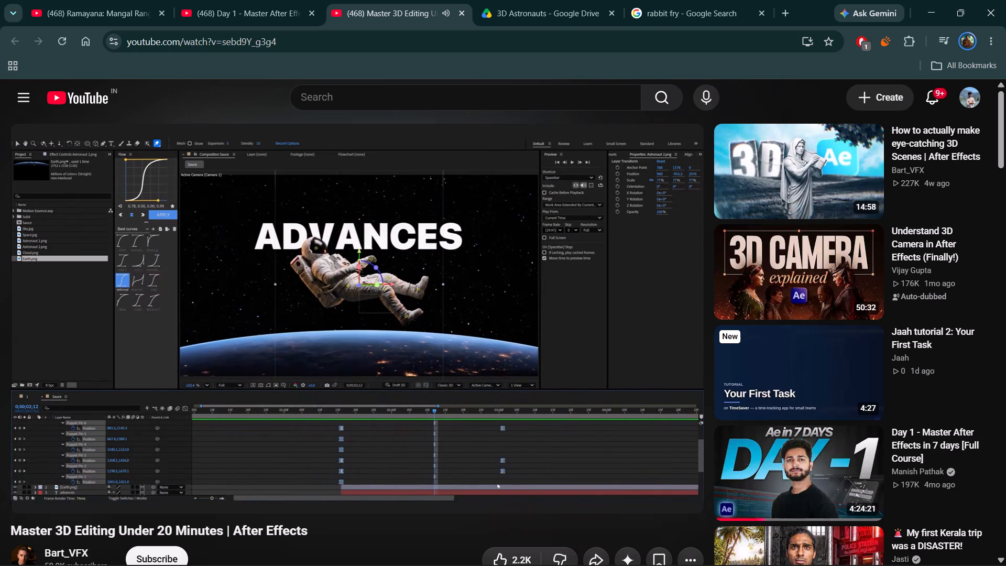
key(space)
Back in After Effects, time-reverse the selected Astronaut 2 puppet pin keyframes with the Keyframe Assistant.
key(alt+Tab)
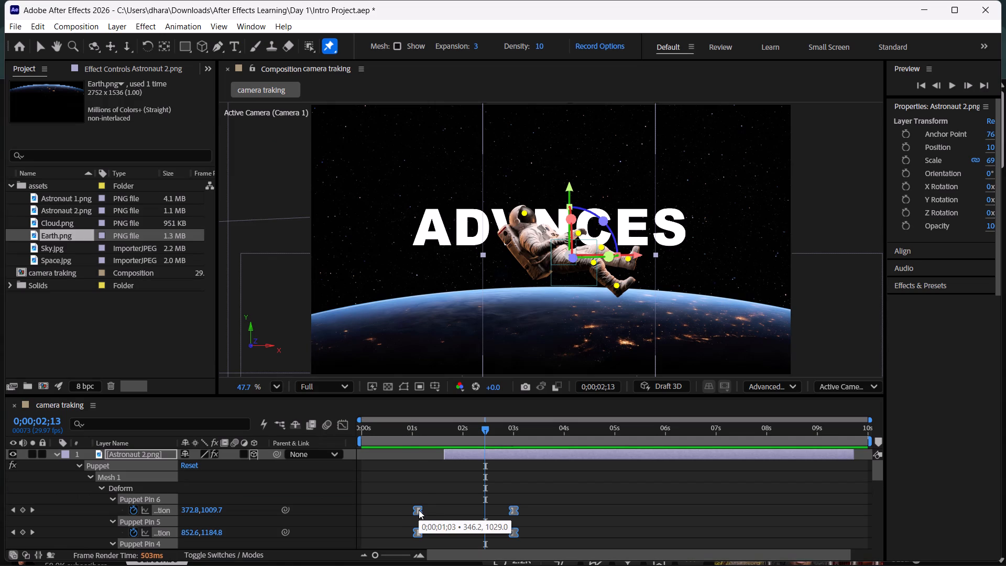
right_click(419, 510)
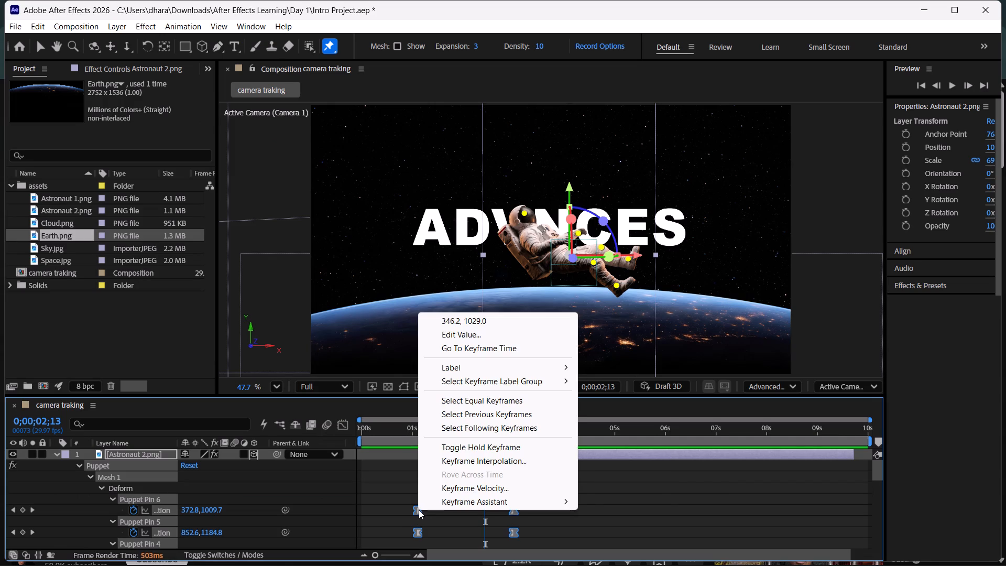
click(482, 504)
click(621, 504)
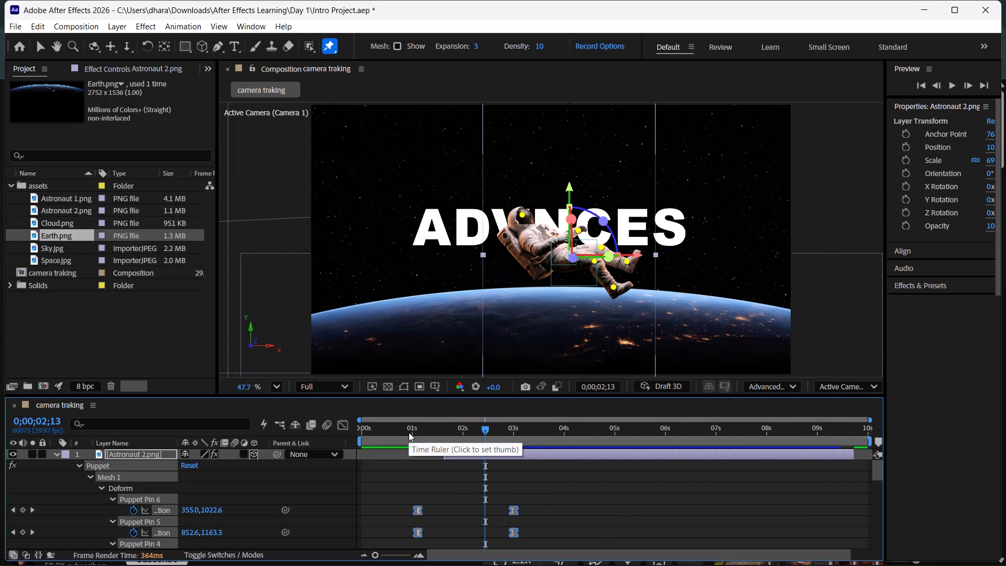
Preview the reversed puppet animation twice, starting from 0;00;00;28.
click(409, 432)
key(space)
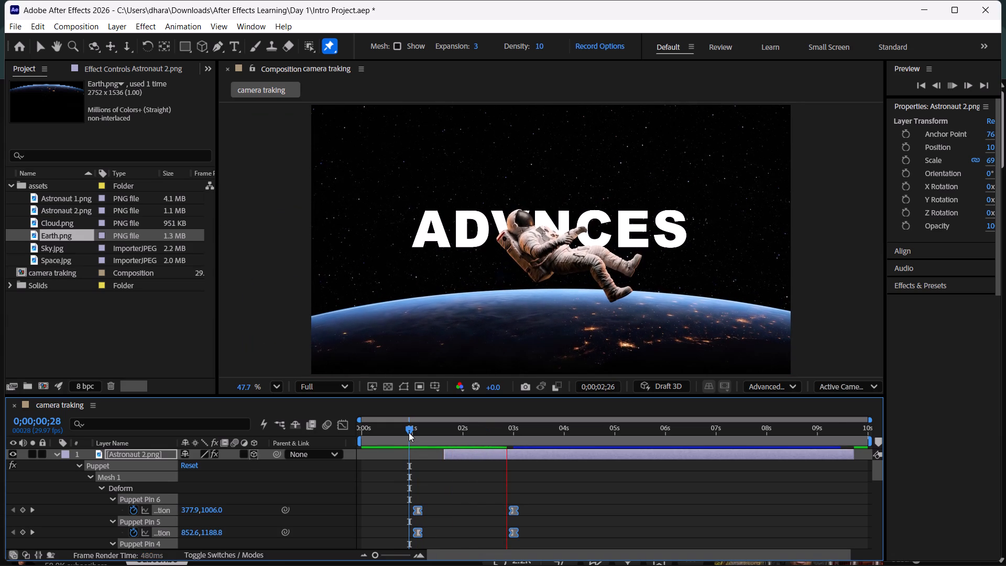
key(space)
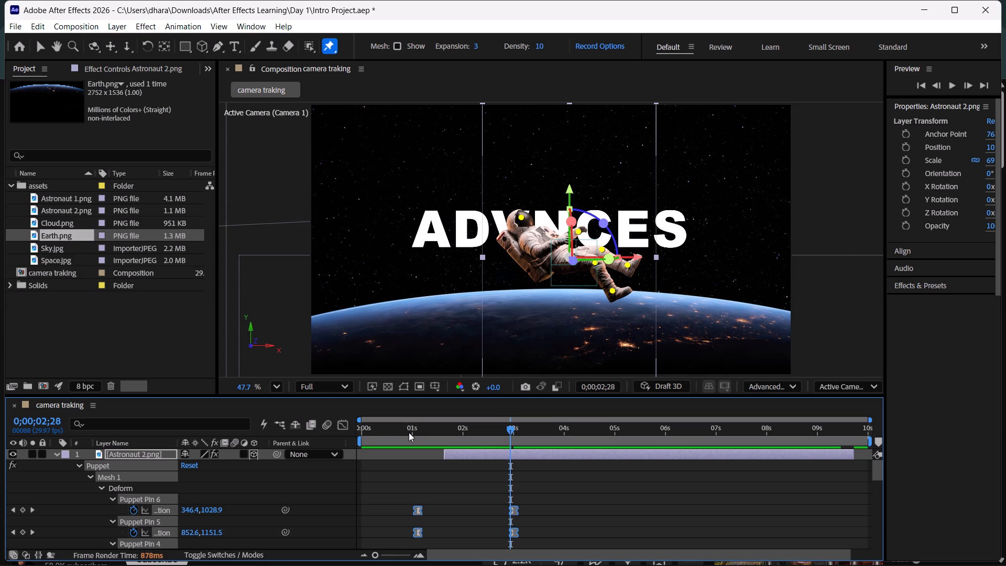
click(409, 432)
key(space)
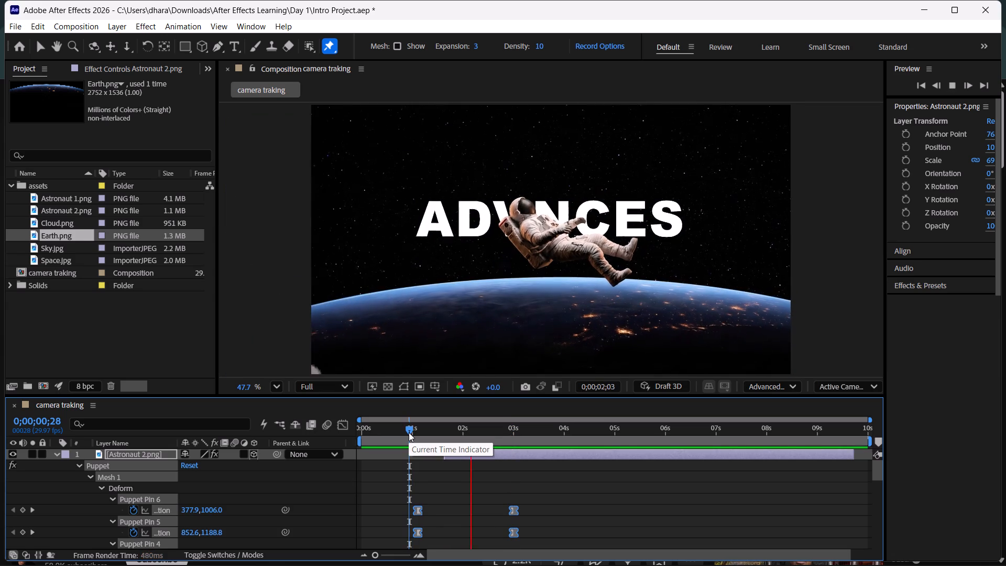
key(space)
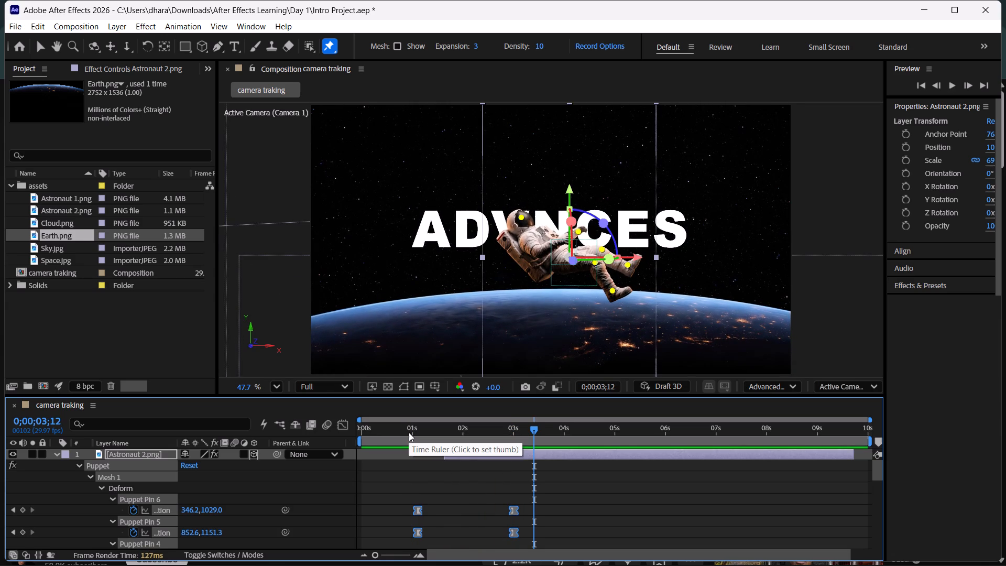
Preview the whole intro repeatedly from the start of the composition to check the astronaut's reversed puppet motion.
drag(394, 432, 351, 434)
key(space)
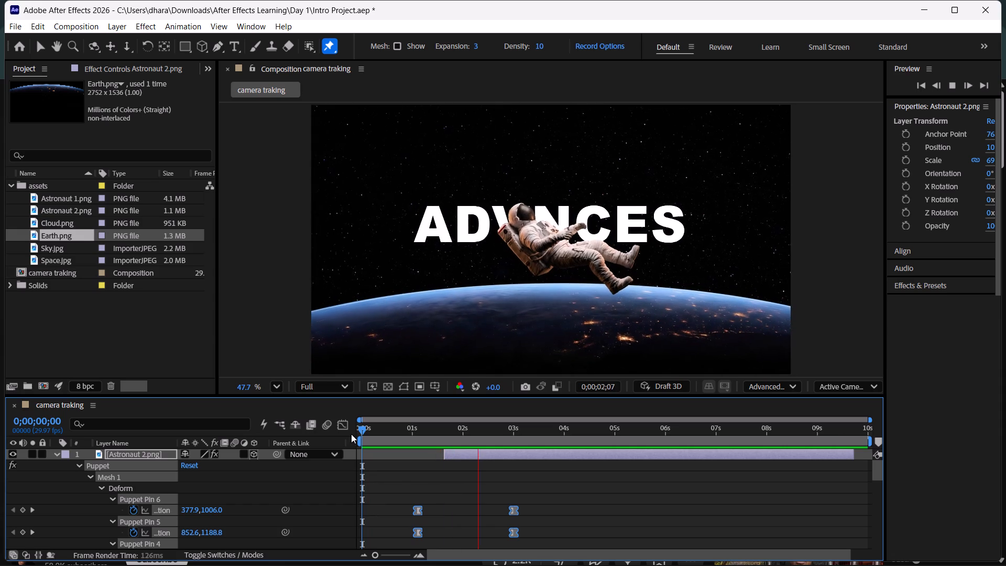
key(space)
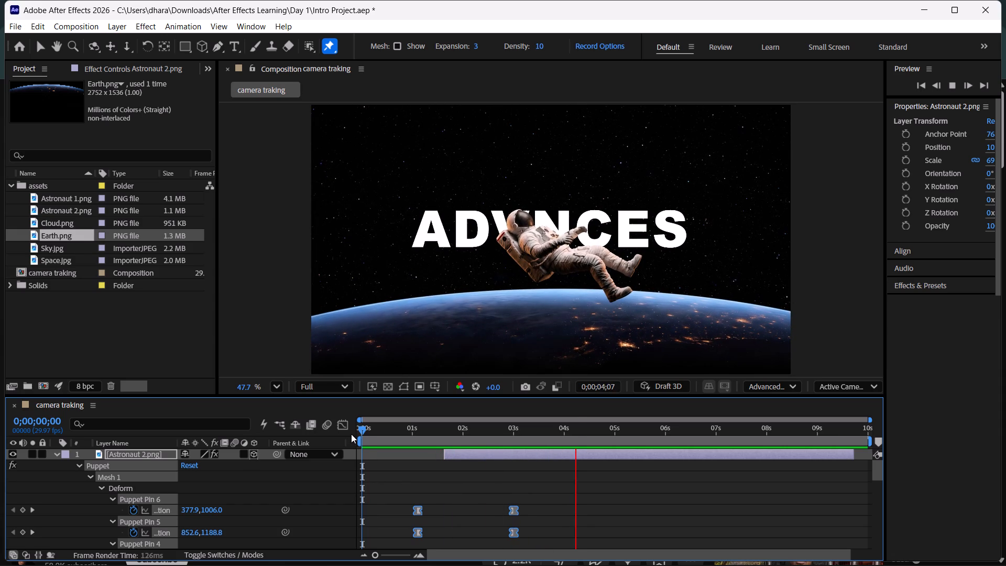
drag(384, 431, 334, 432)
key(space)
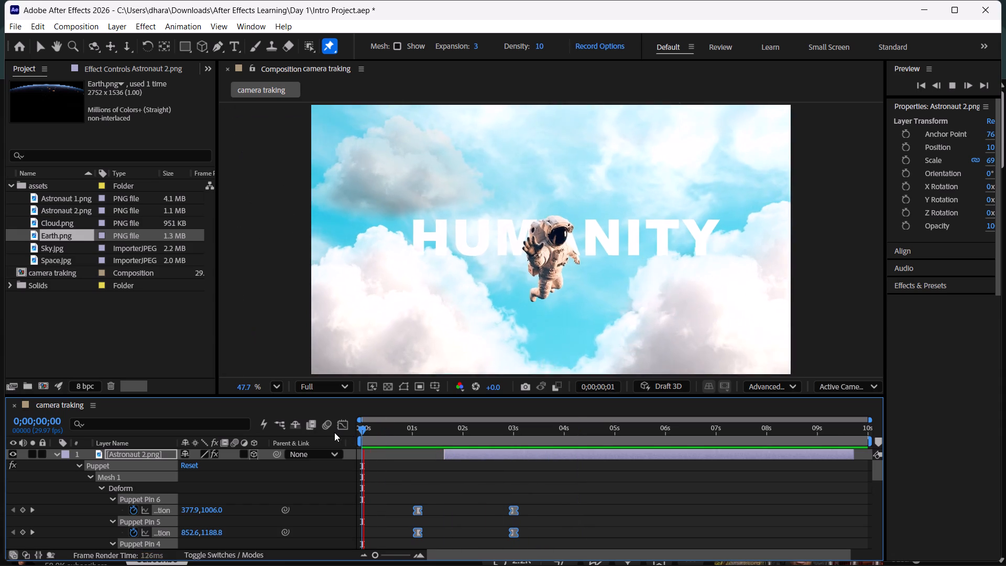
key(space)
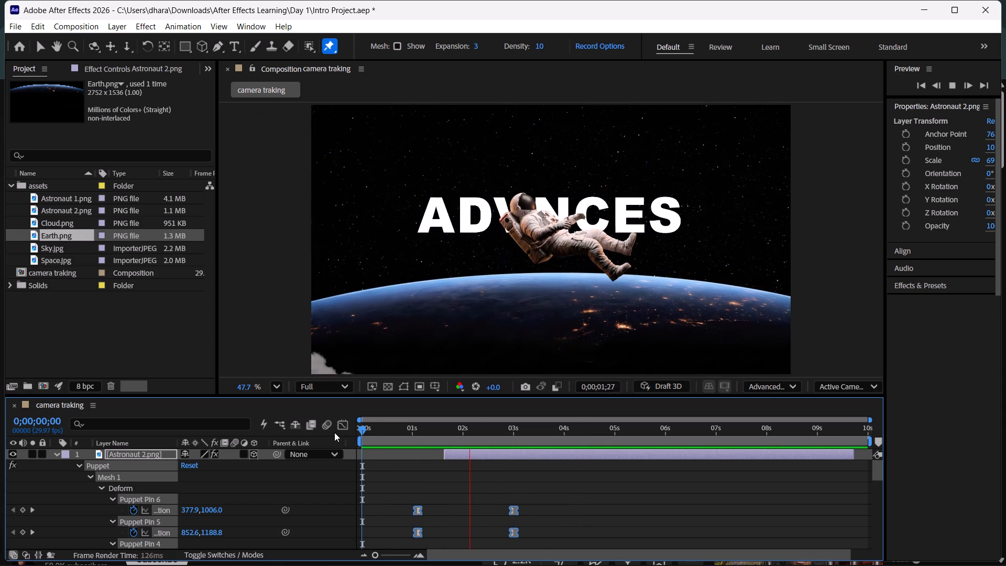
drag(381, 425, 353, 427)
key(space)
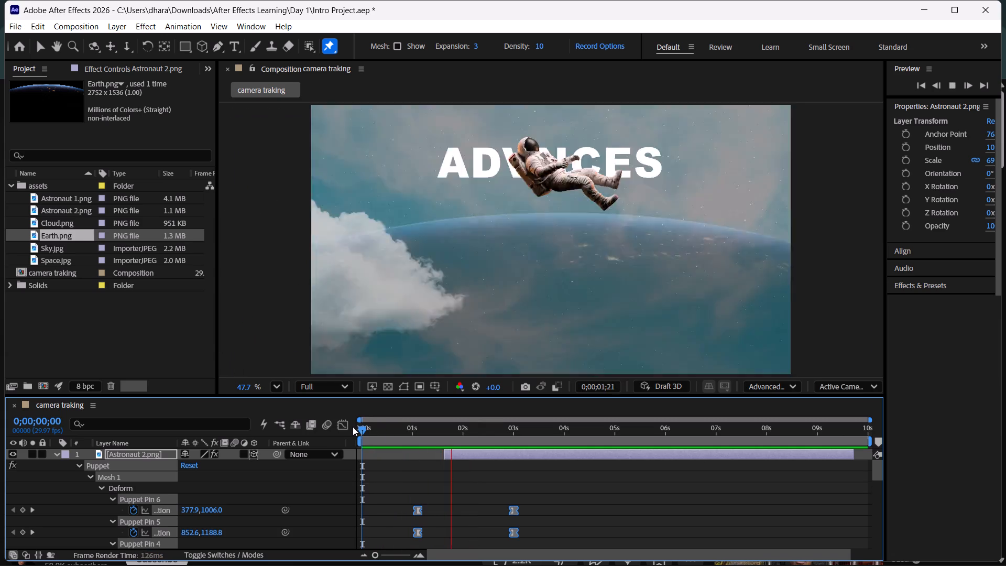
key(space)
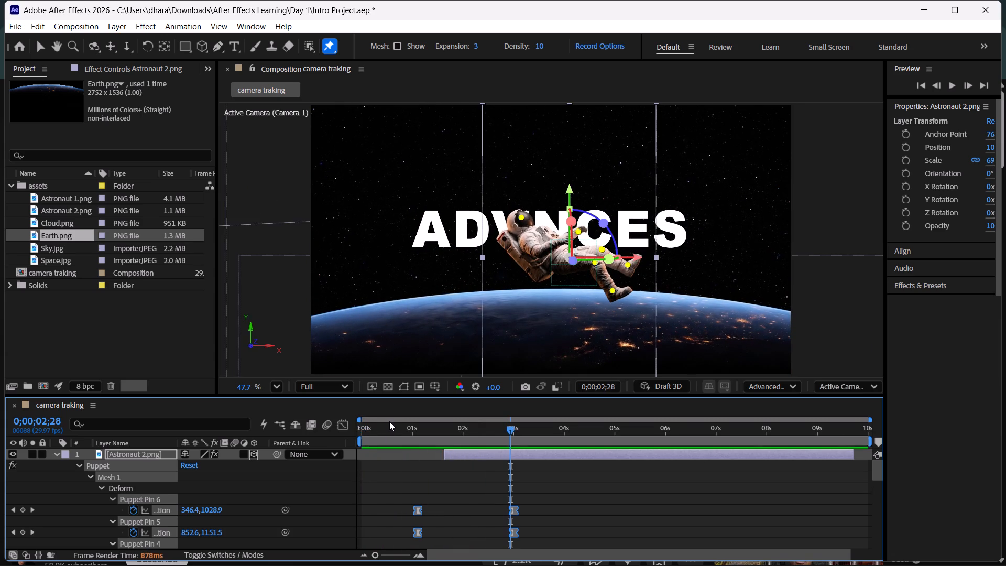
drag(392, 427, 337, 428)
key(space)
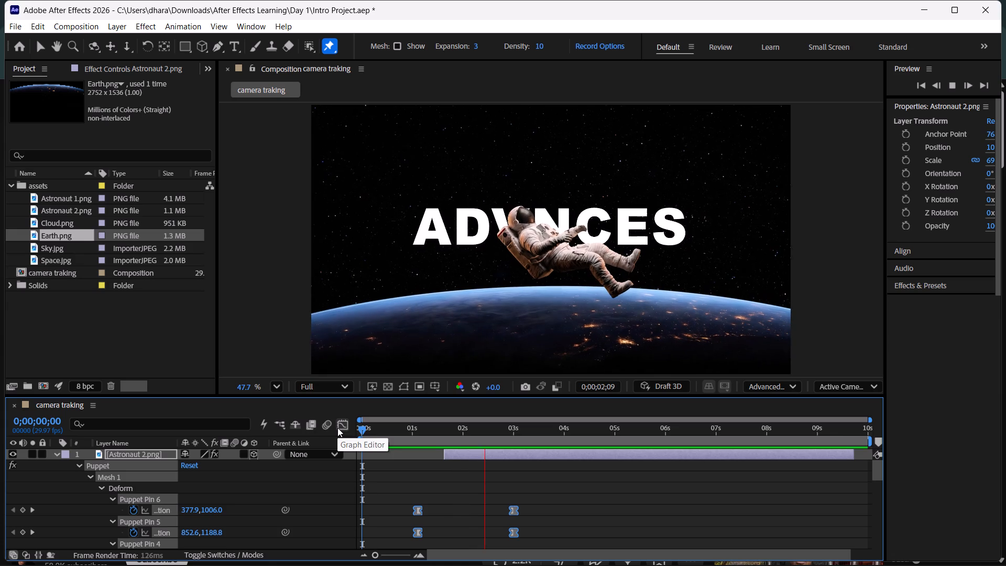
key(space)
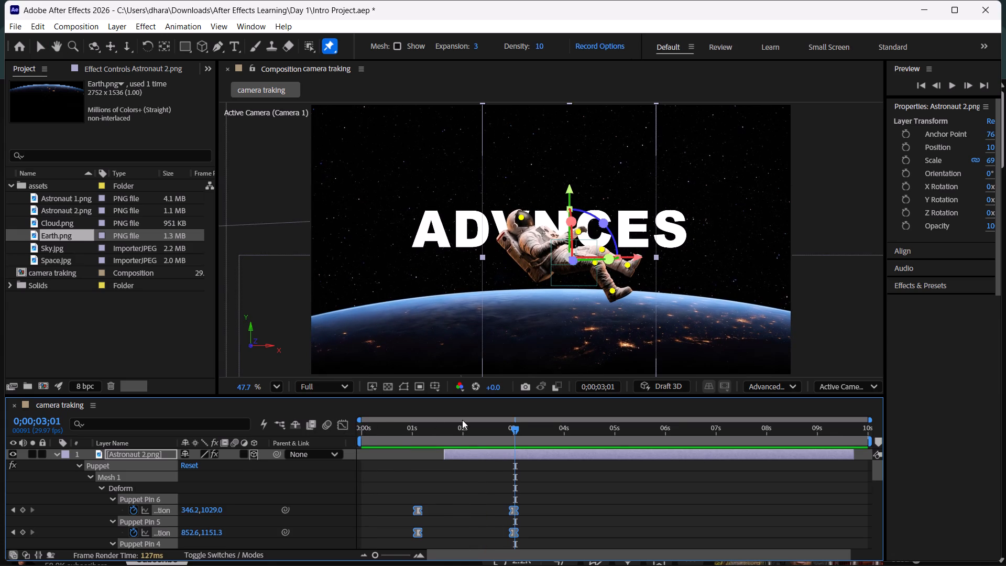
Scrub between about 1 s and 2.5 s to examine the astronaut's puppet motion, ending at 0;00;01;29.
drag(454, 432, 410, 433)
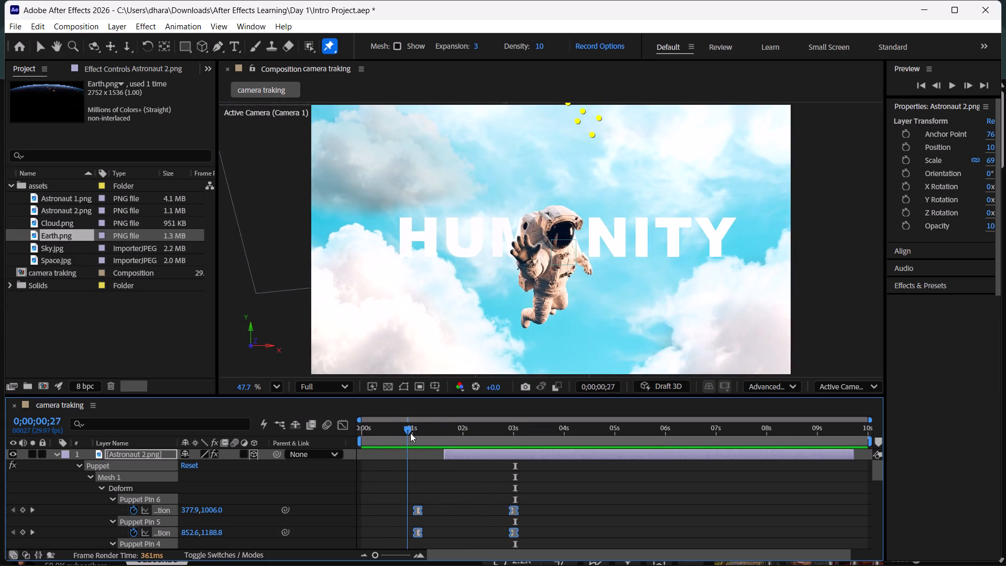
drag(410, 433, 463, 449)
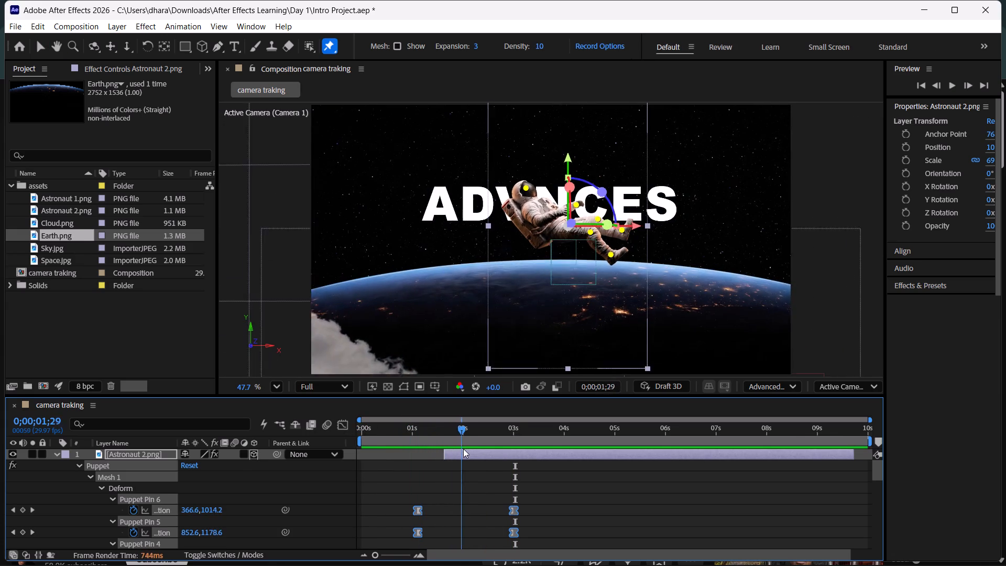
drag(463, 449, 487, 456)
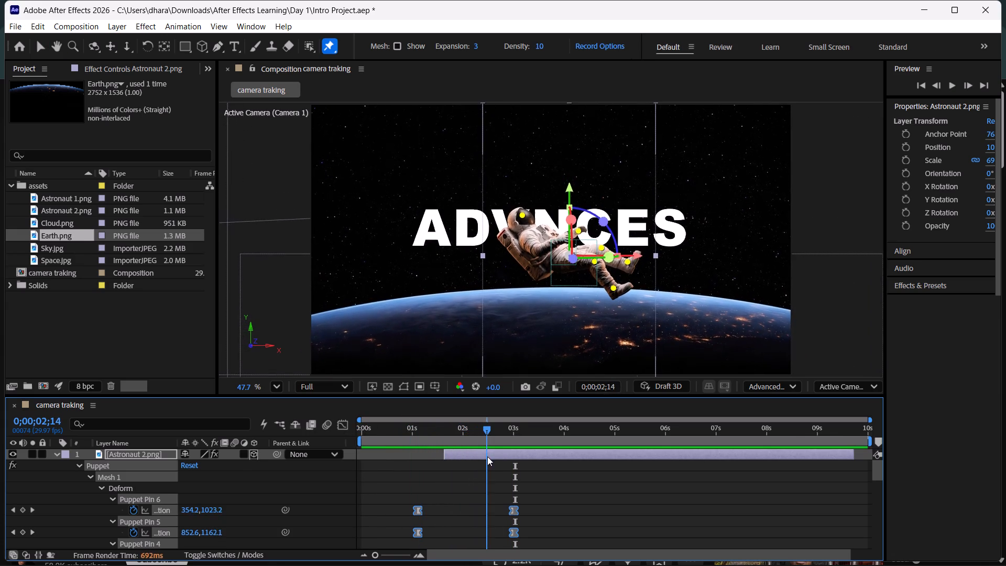
drag(487, 456, 456, 450)
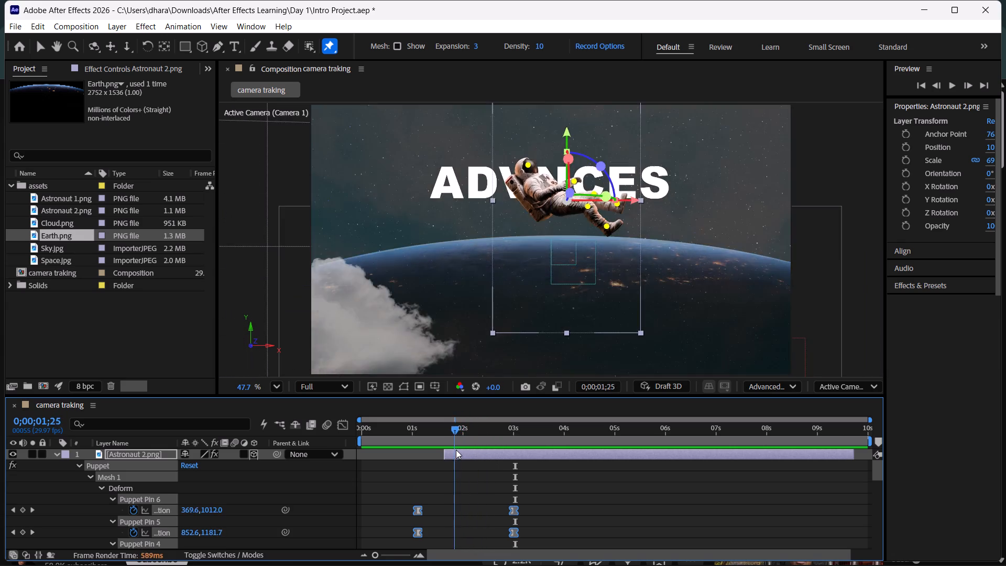
drag(456, 450, 457, 450)
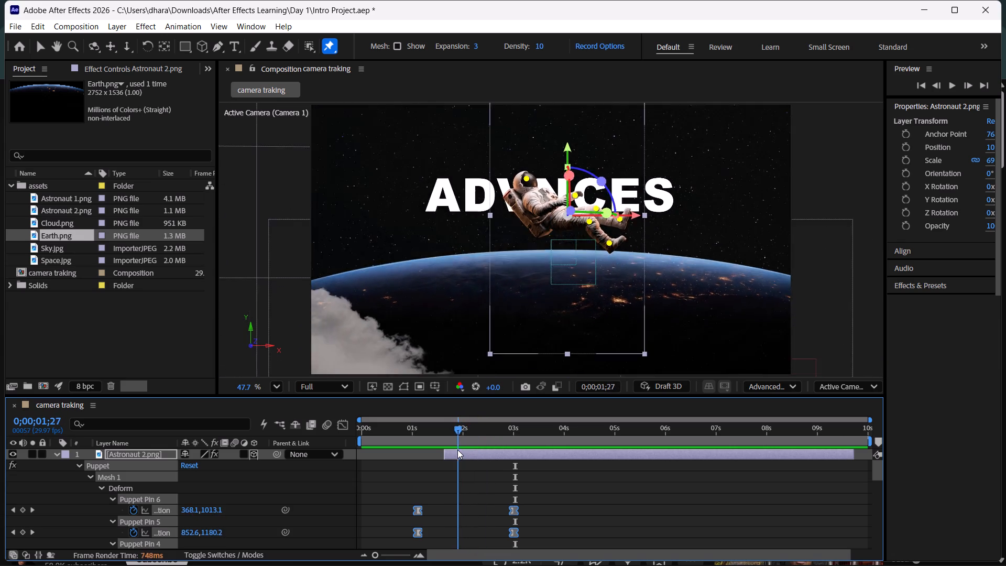
drag(457, 450, 461, 451)
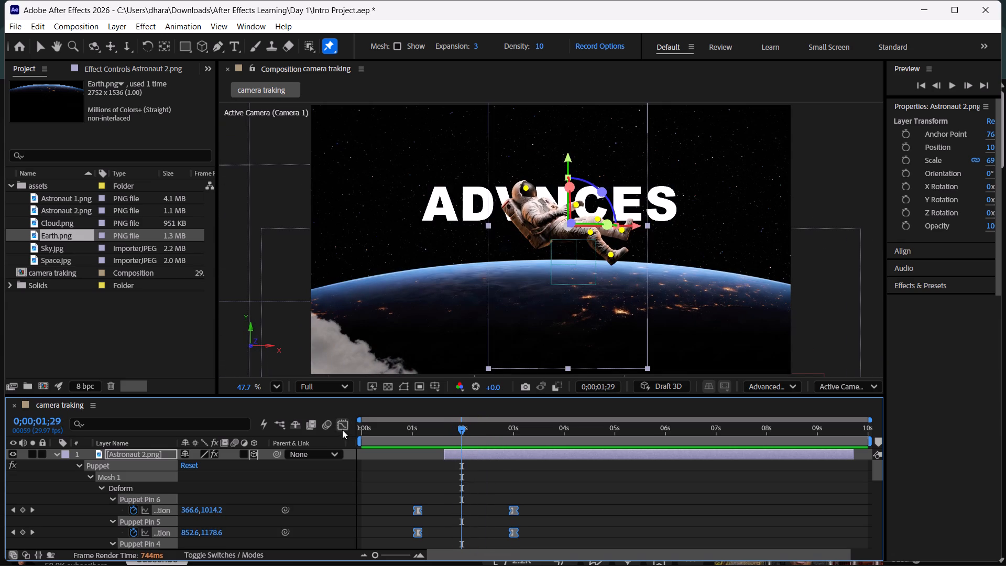
In the Graph Editor, select all Astronaut 2 puppet pin keyframes and reshape their speed curves by shortening outgoing and lengthening incoming handles.
click(342, 428)
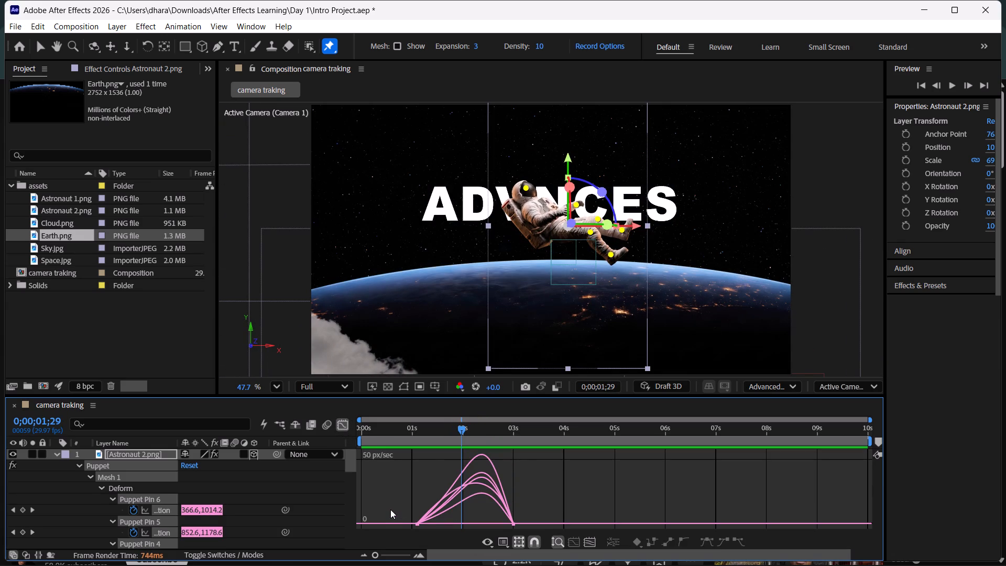
drag(390, 509, 546, 523)
drag(551, 502, 396, 490)
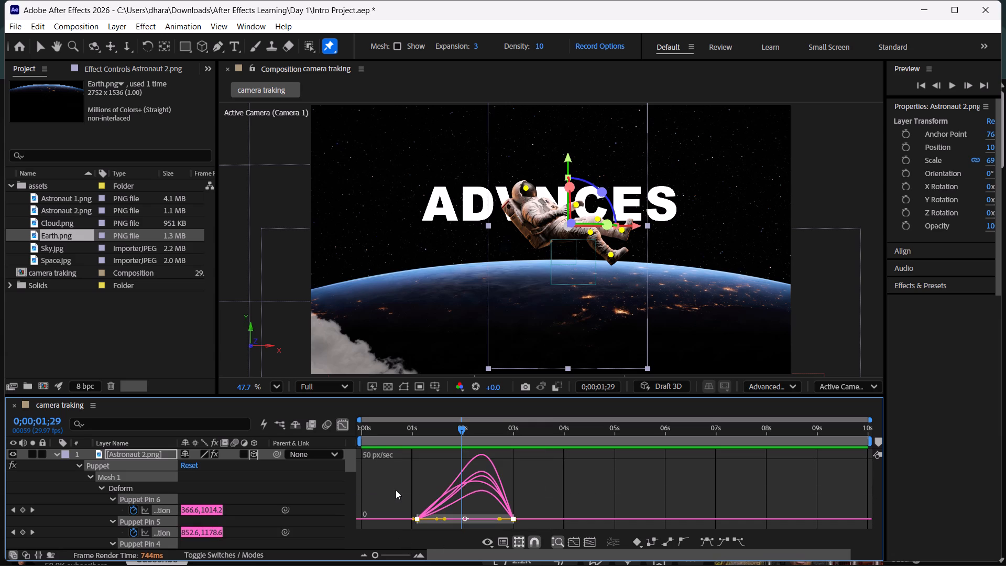
drag(438, 520, 430, 520)
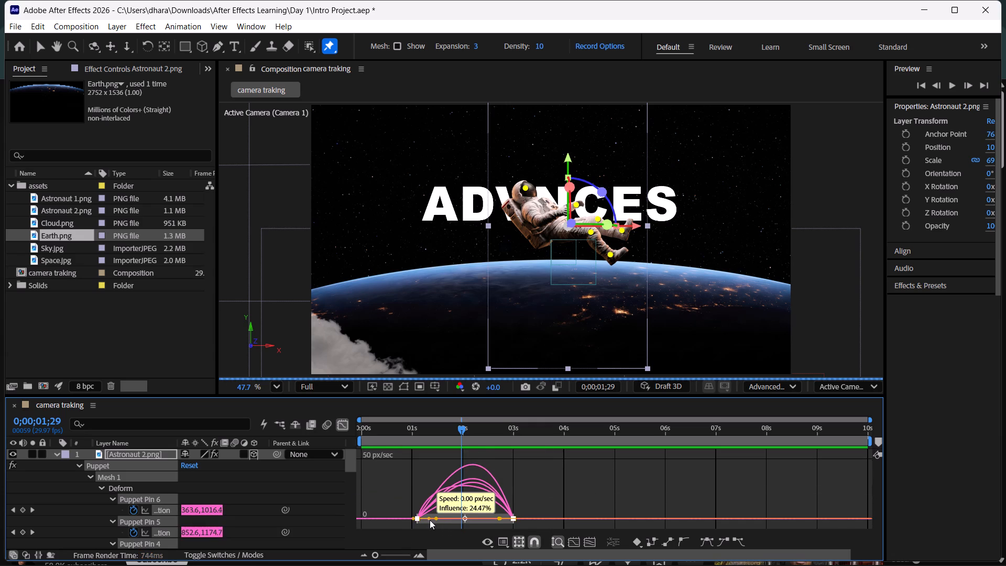
drag(430, 520, 438, 520)
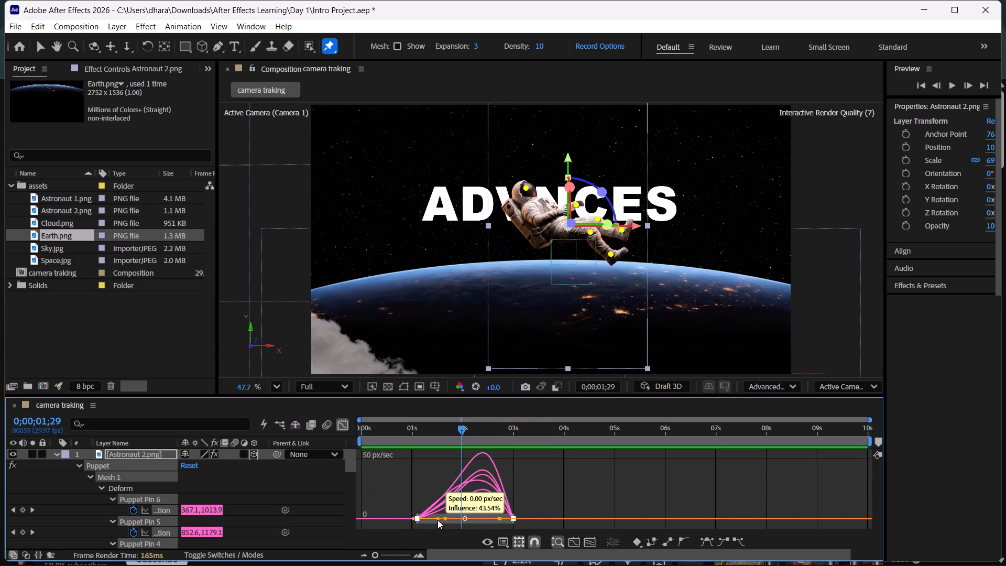
drag(438, 520, 432, 520)
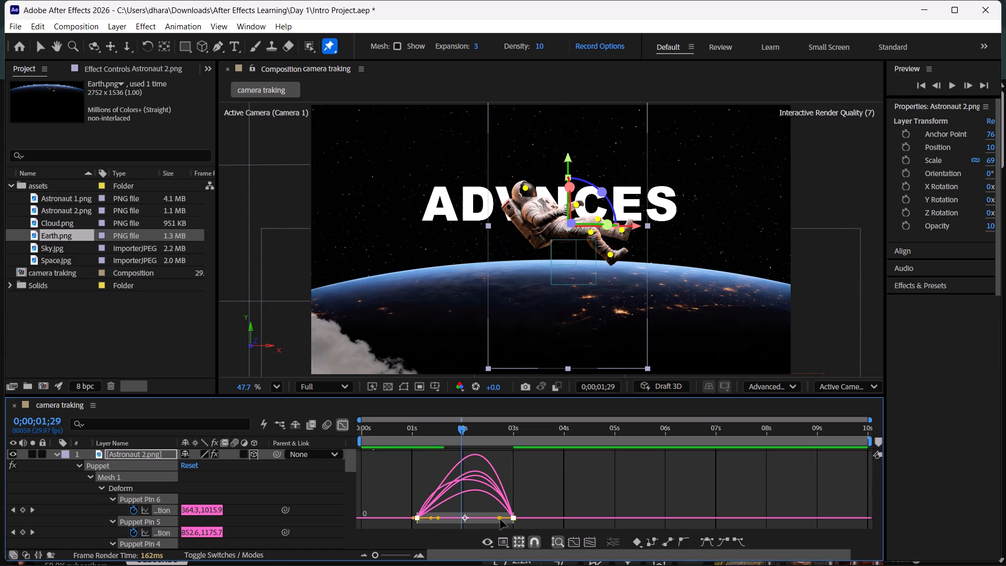
drag(500, 519, 488, 520)
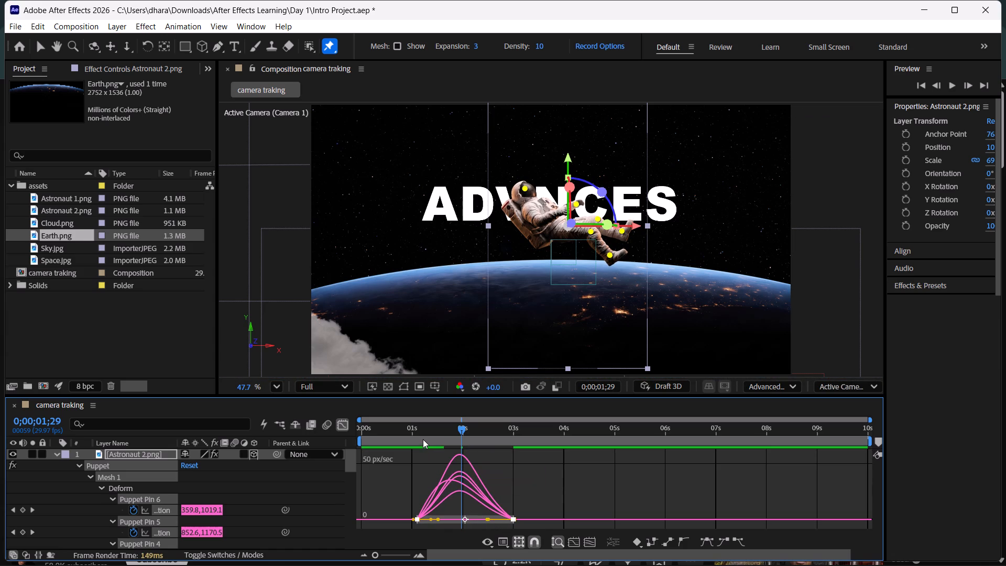
Preview the eased astronaut motion repeatedly, starting three times from 0;00;01;05 and once from 0;00;00;28.
click(421, 436)
key(space)
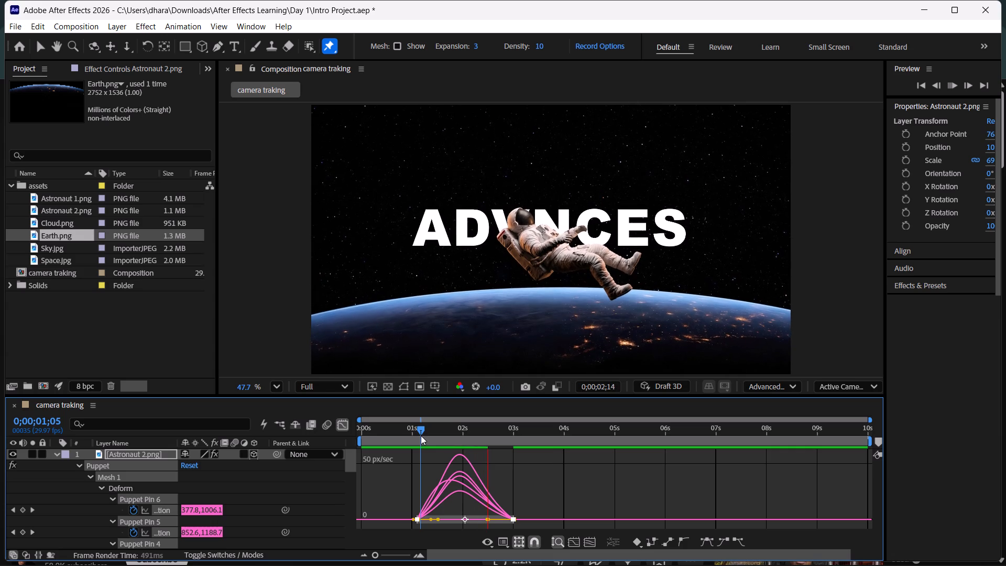
key(space)
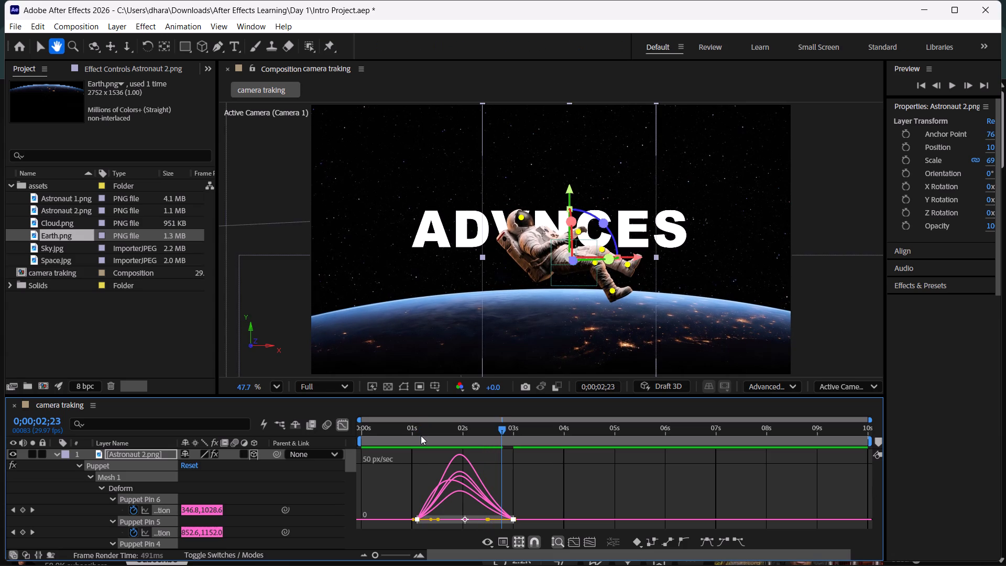
click(421, 436)
key(space)
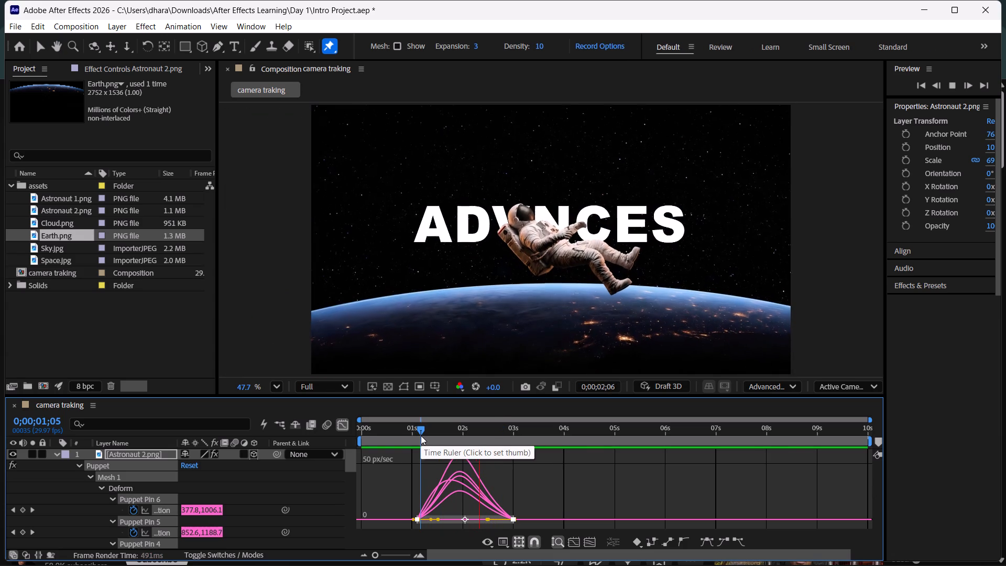
key(space)
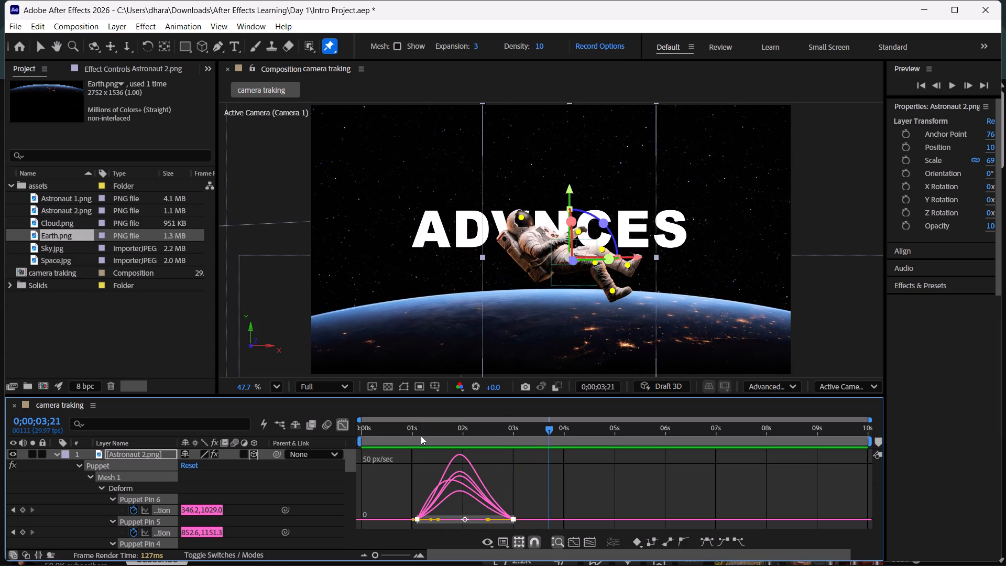
click(421, 436)
key(space)
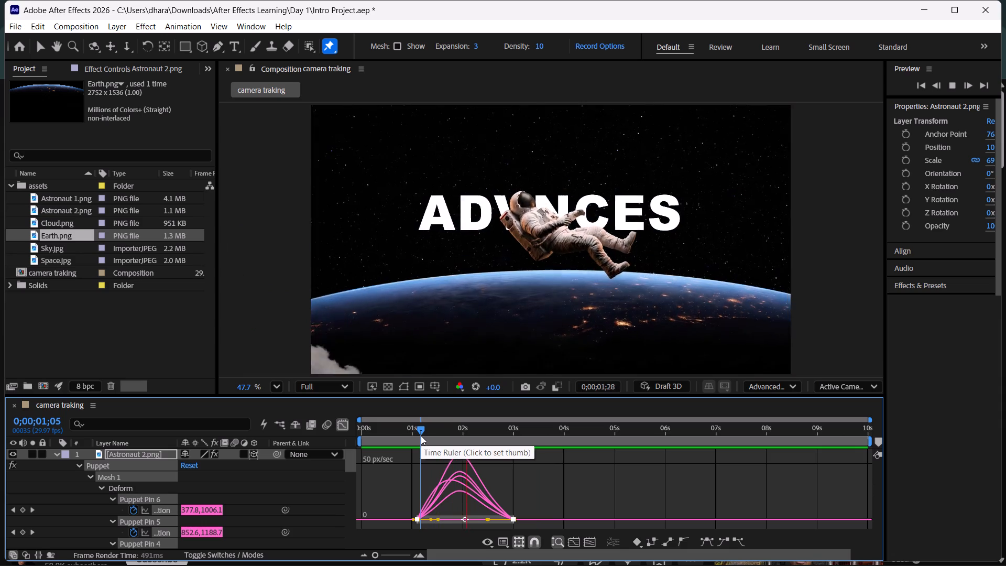
key(space)
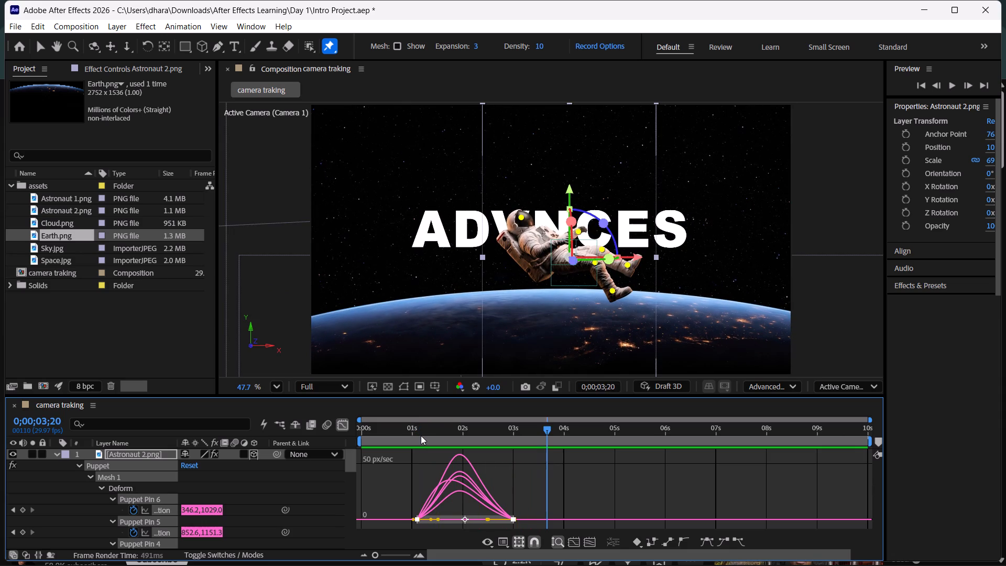
click(409, 433)
key(space)
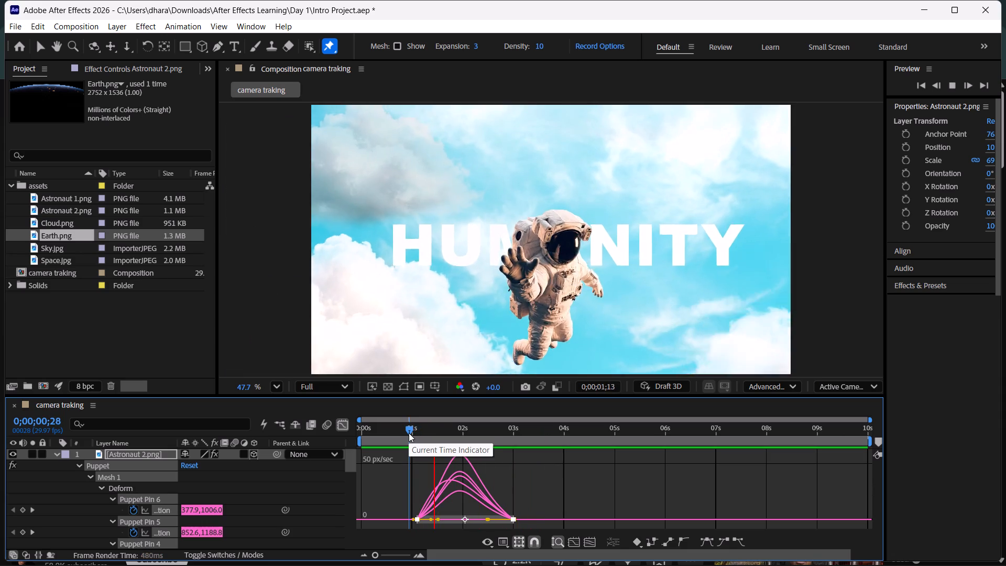
key(space)
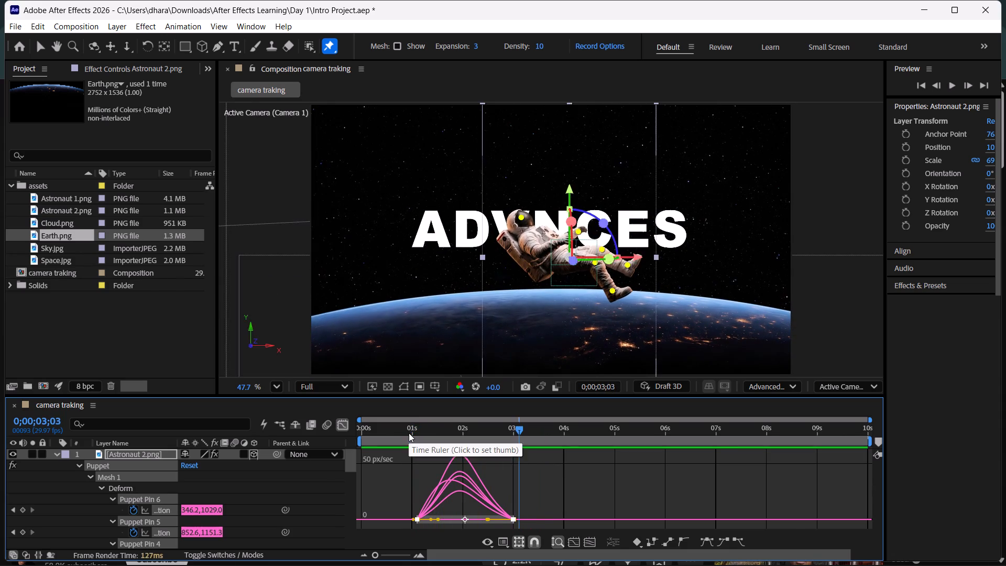
Switch to the YouTube tutorial in Chrome, play a short part of the astronaut puppet section, and return to After Effects.
key(alt+Tab)
key(space)
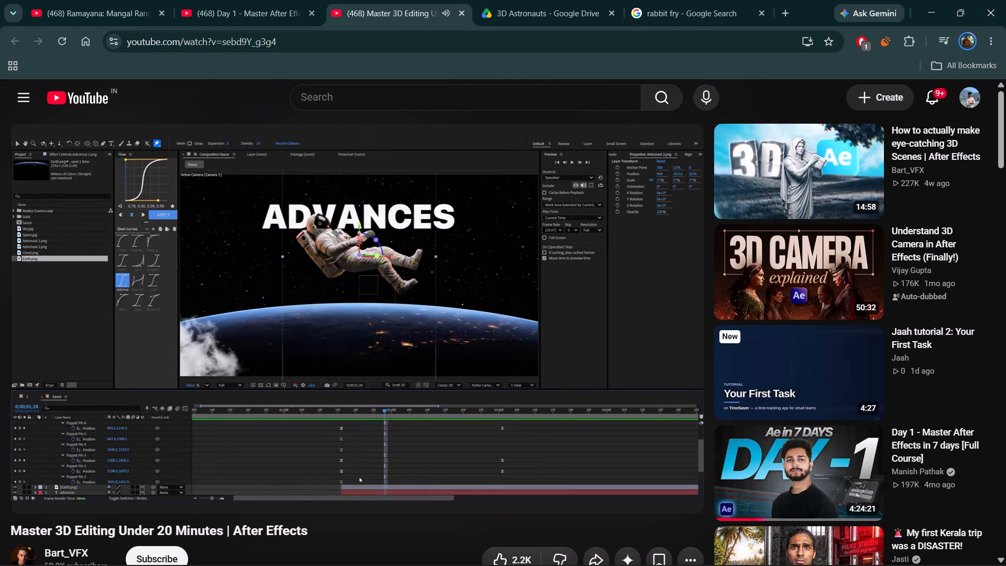
key(space)
key(alt+Tab)
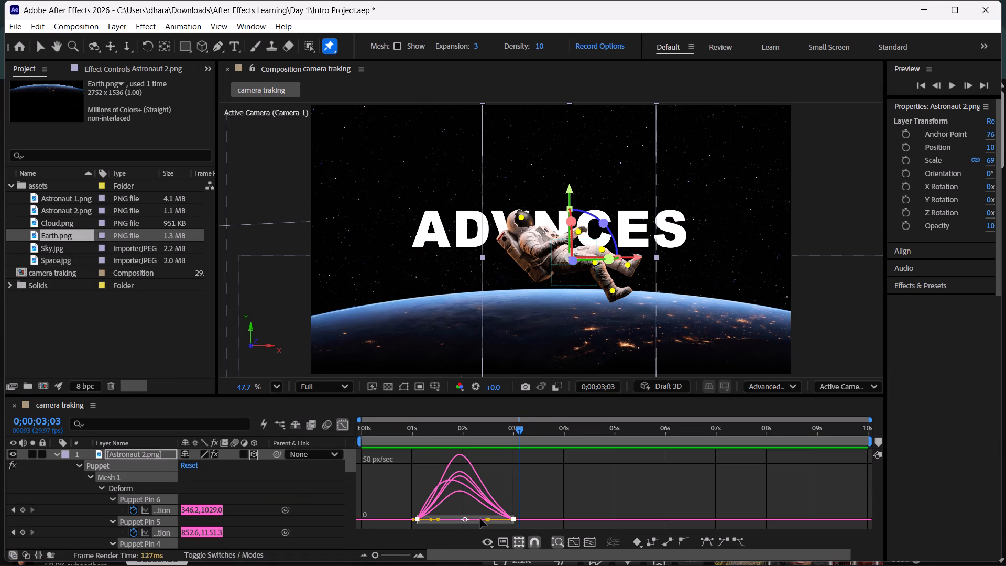
Lengthen the last puppet keyframes' incoming handles and shorten the first ones' outgoing handles for a sharp early speed peak, previewing from 0;00;00;23.
drag(489, 519, 469, 519)
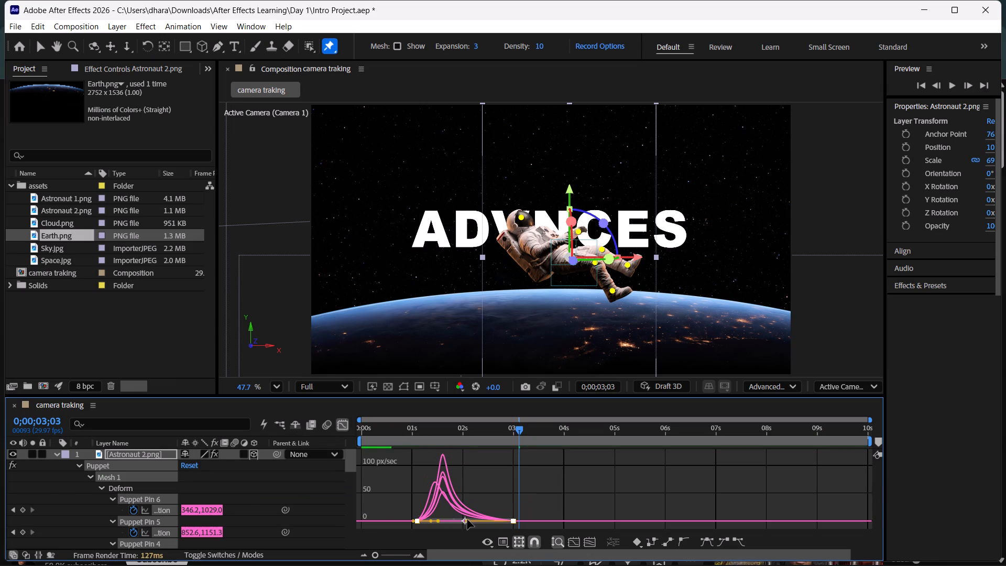
drag(440, 522, 429, 521)
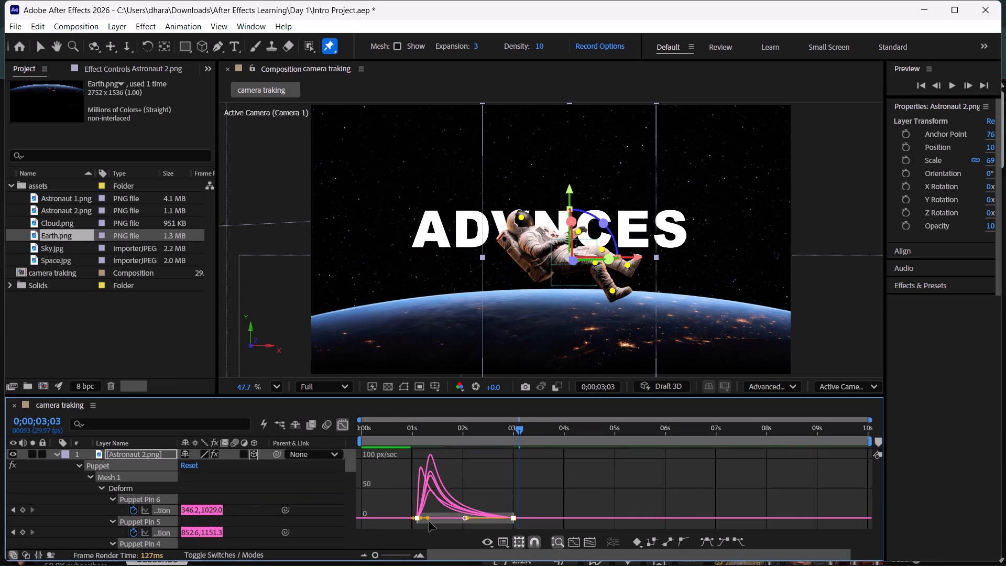
click(400, 429)
key(space)
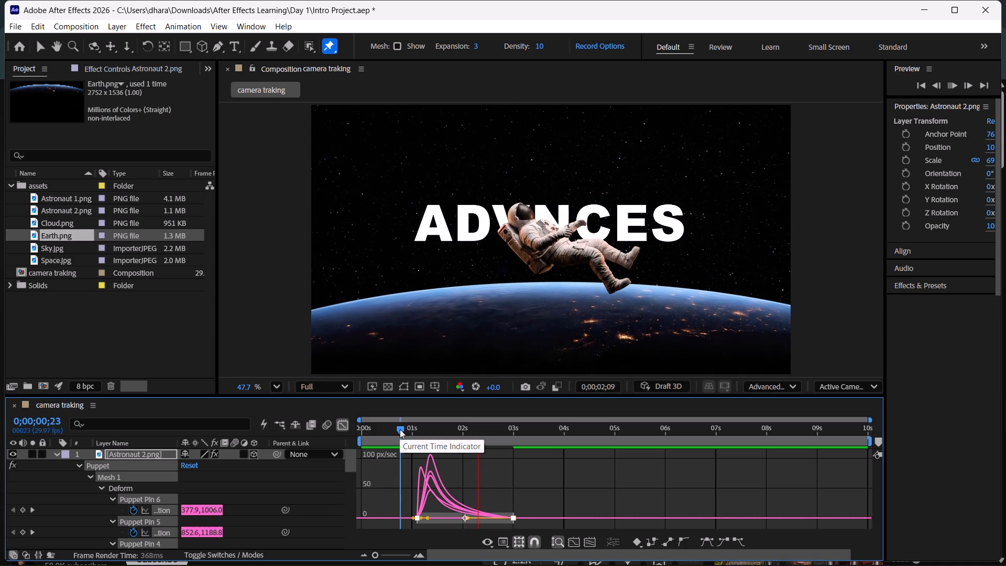
key(space)
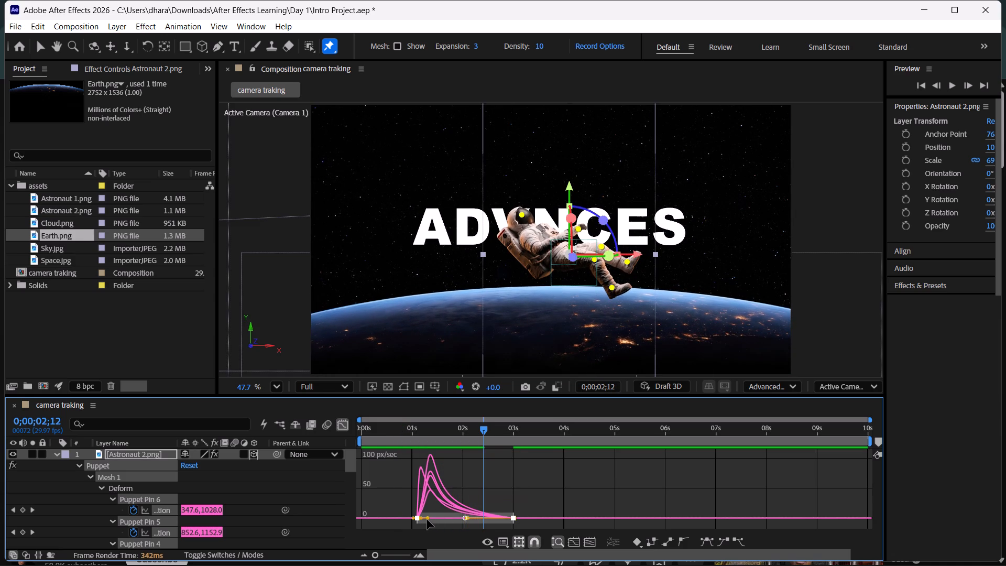
Lengthen the first puppet keyframes' outgoing handles, preview from 0;00;00;26, and soften the last keyframes' incoming influence to about 84%.
drag(427, 519, 438, 519)
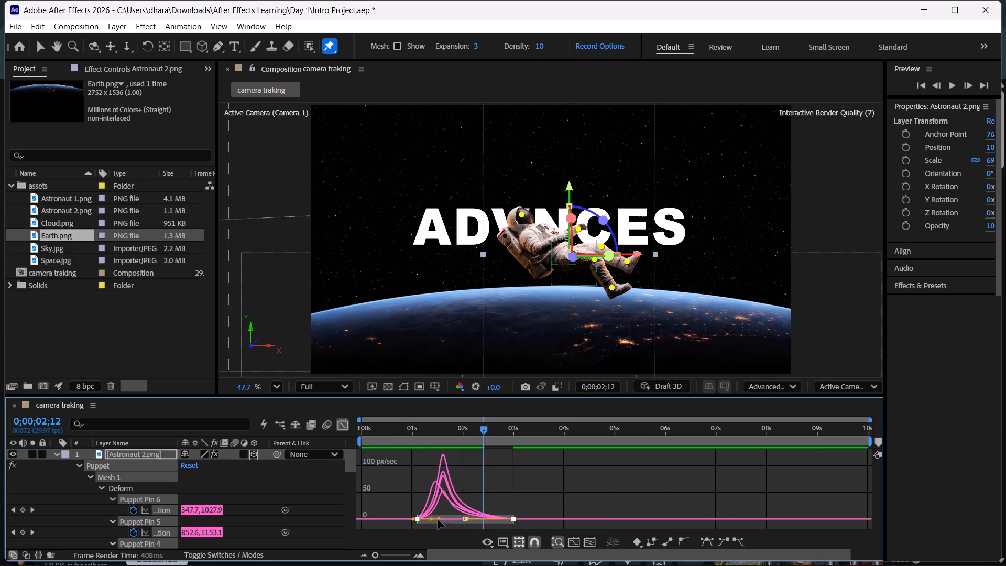
click(406, 435)
key(space)
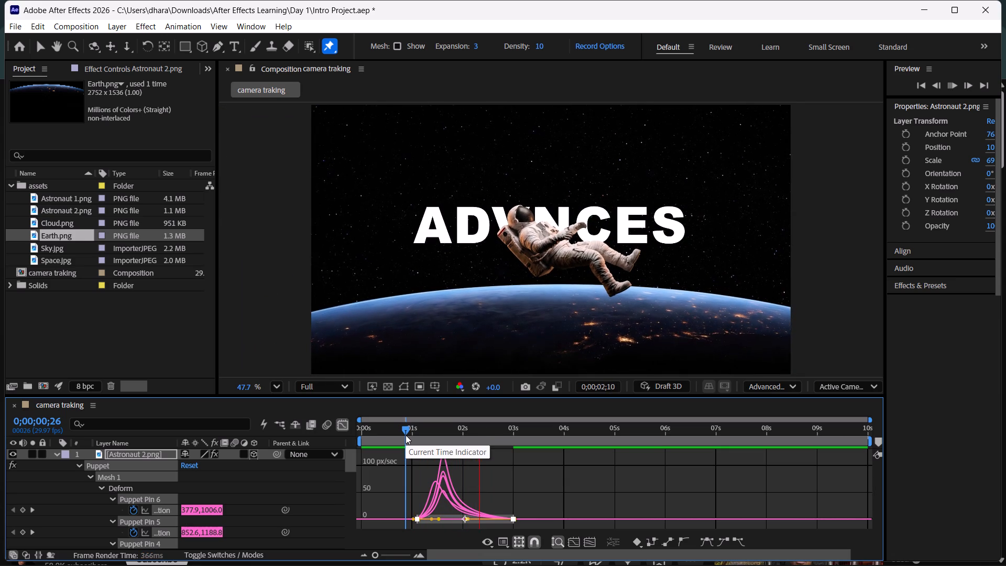
key(space)
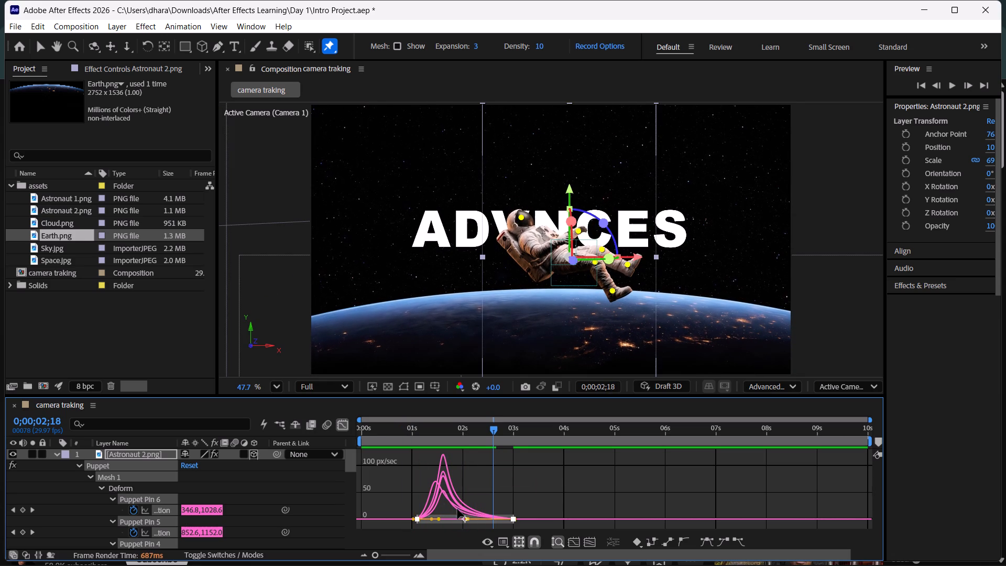
drag(471, 520, 476, 520)
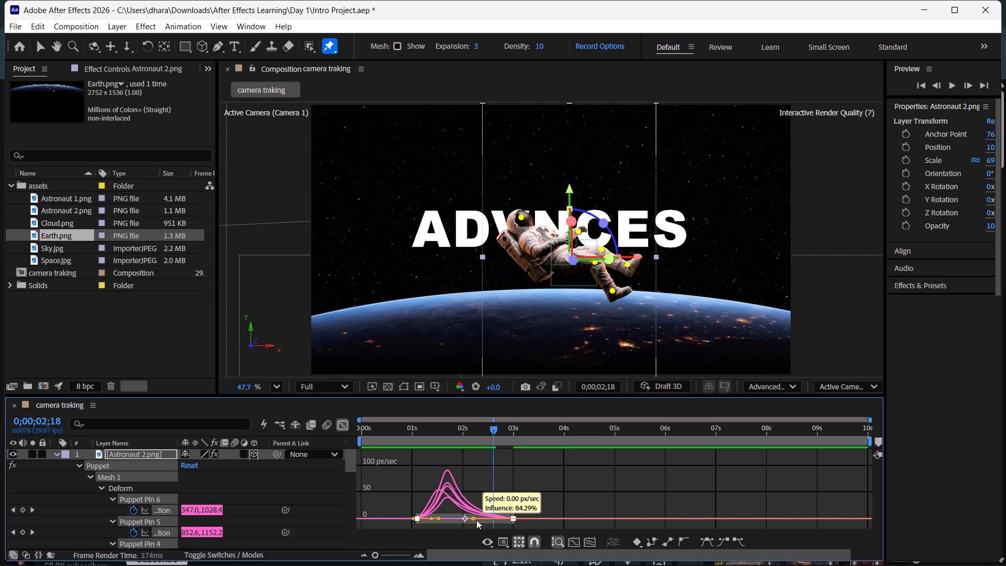
drag(476, 520, 478, 520)
click(440, 517)
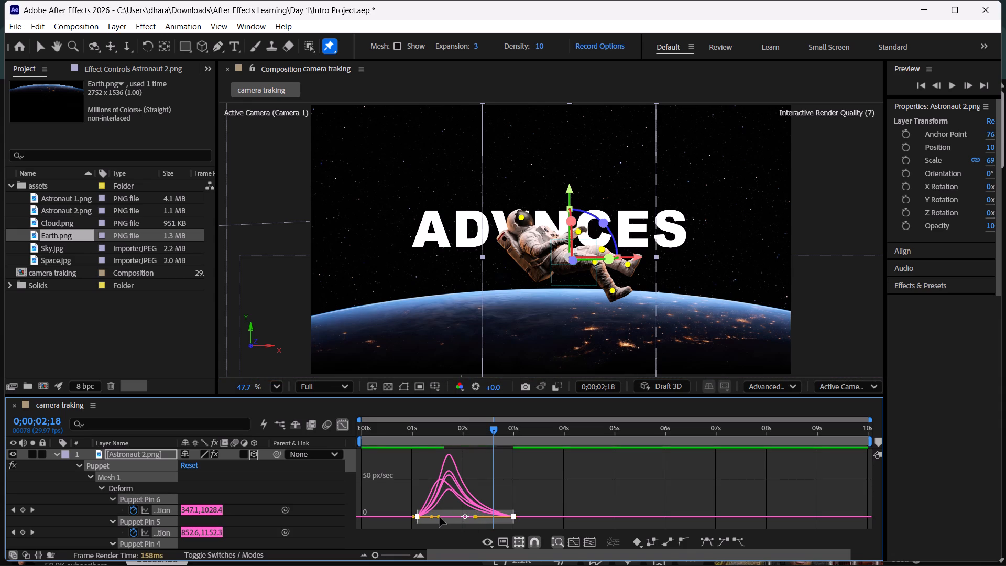
Preview the softened astronaut puppet motion repeatedly, first from 0;00;00;27 and then from 0;00;00;14 to include the transition from the sky scene.
click(407, 432)
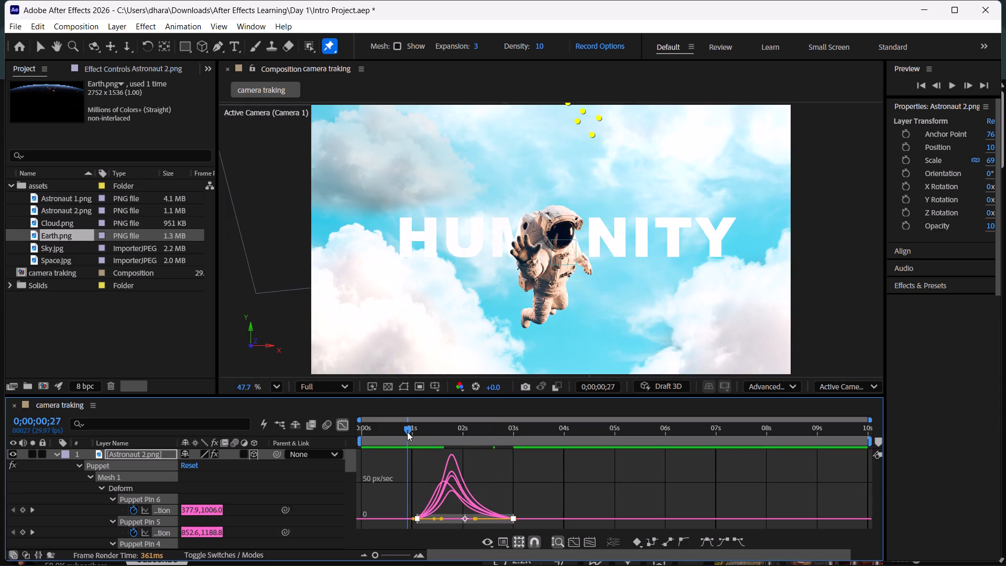
key(space)
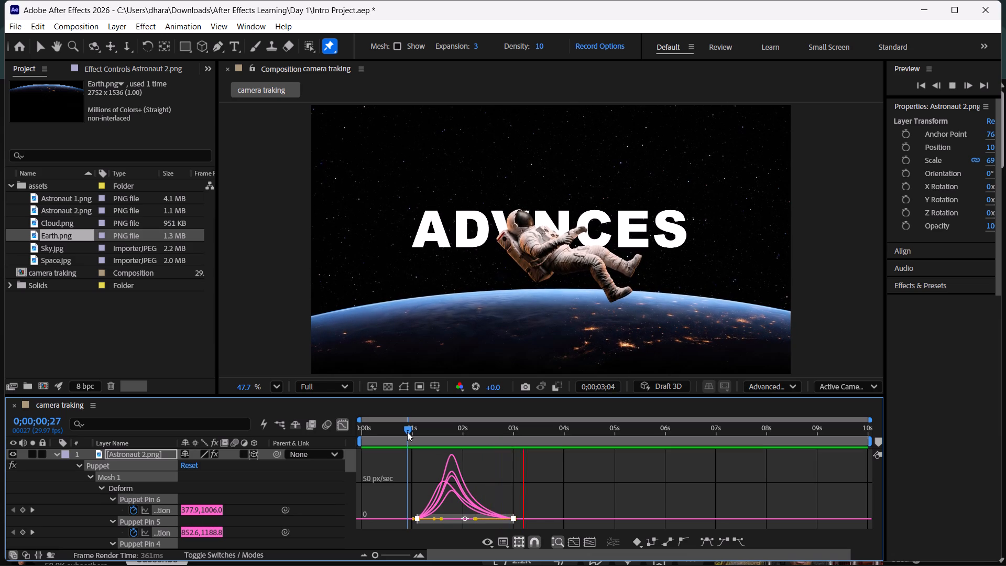
key(space)
click(407, 432)
key(space)
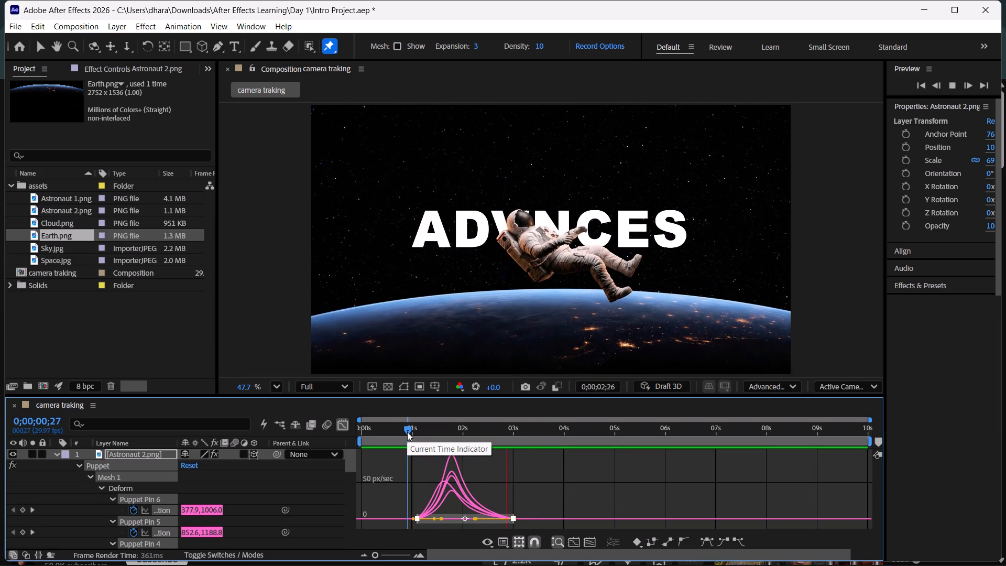
key(space)
click(385, 424)
key(space)
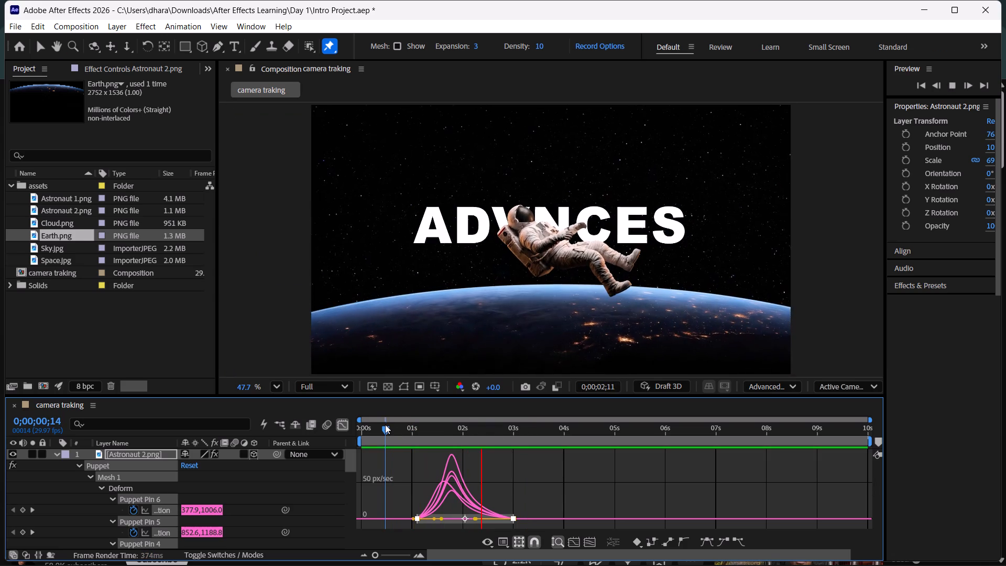
key(space)
click(385, 424)
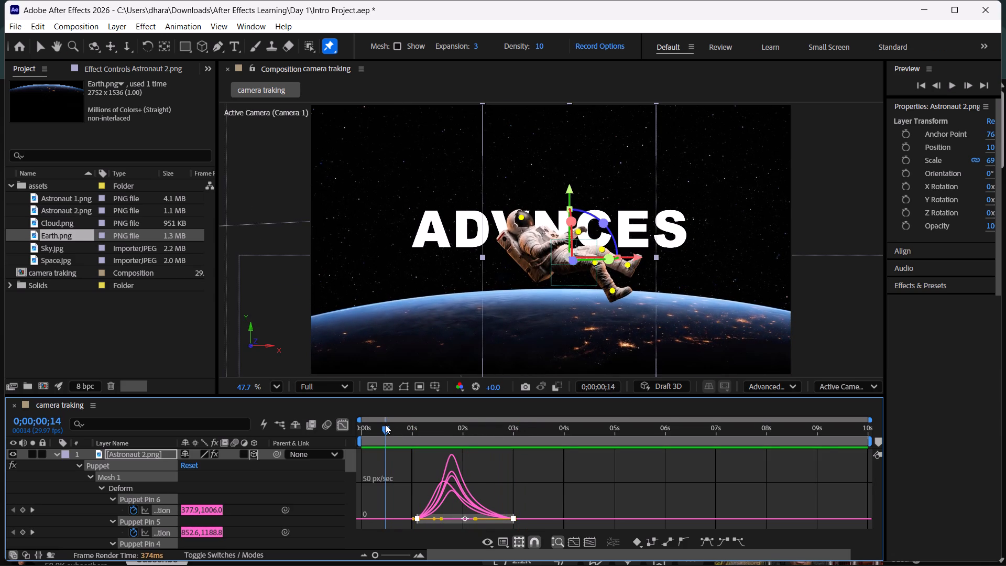
key(space)
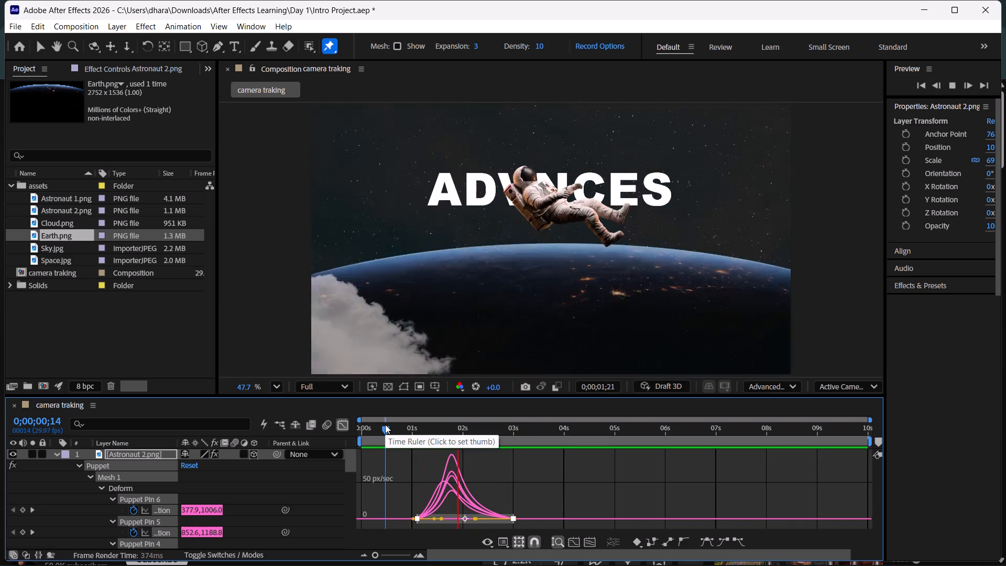
key(space)
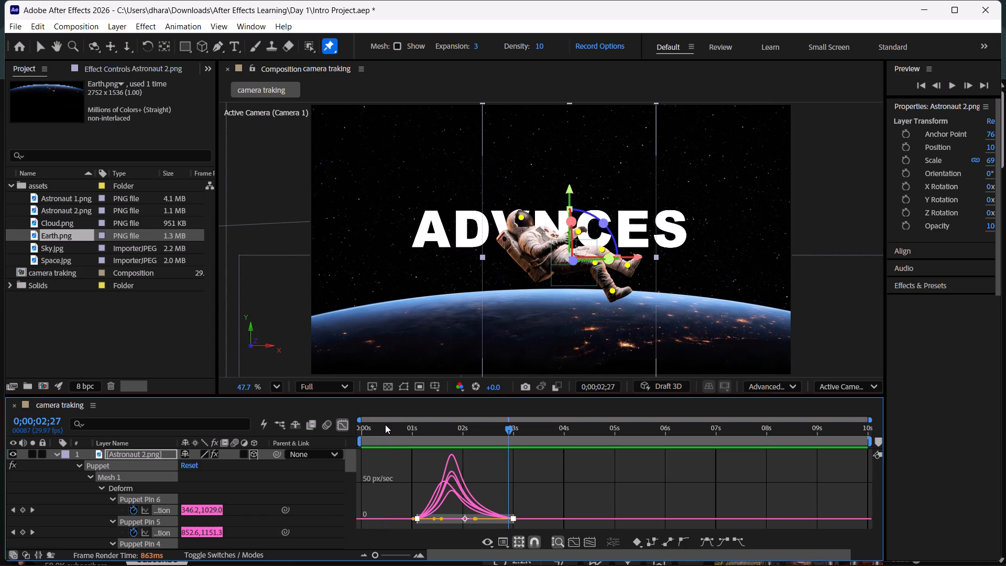
click(385, 424)
key(space)
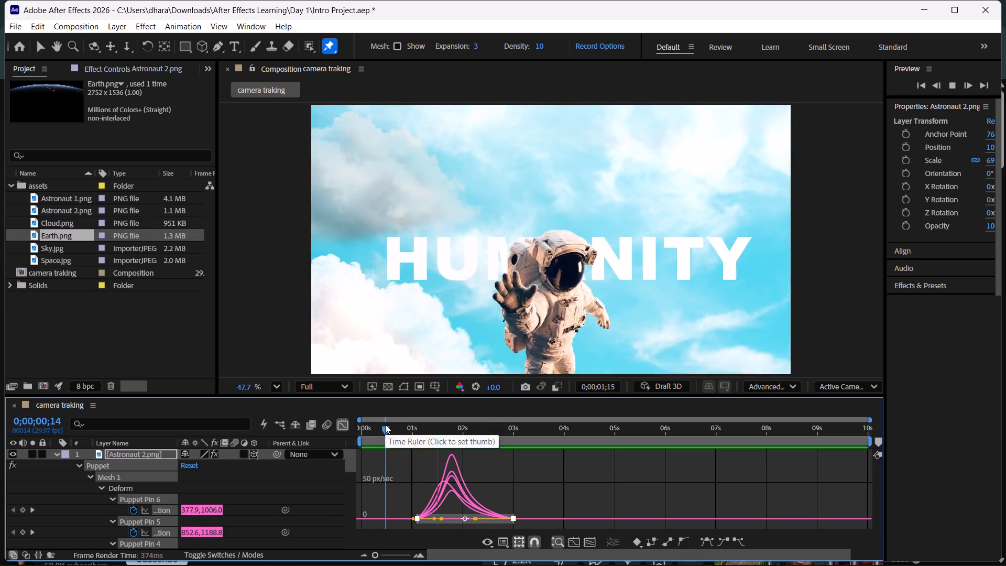
key(space)
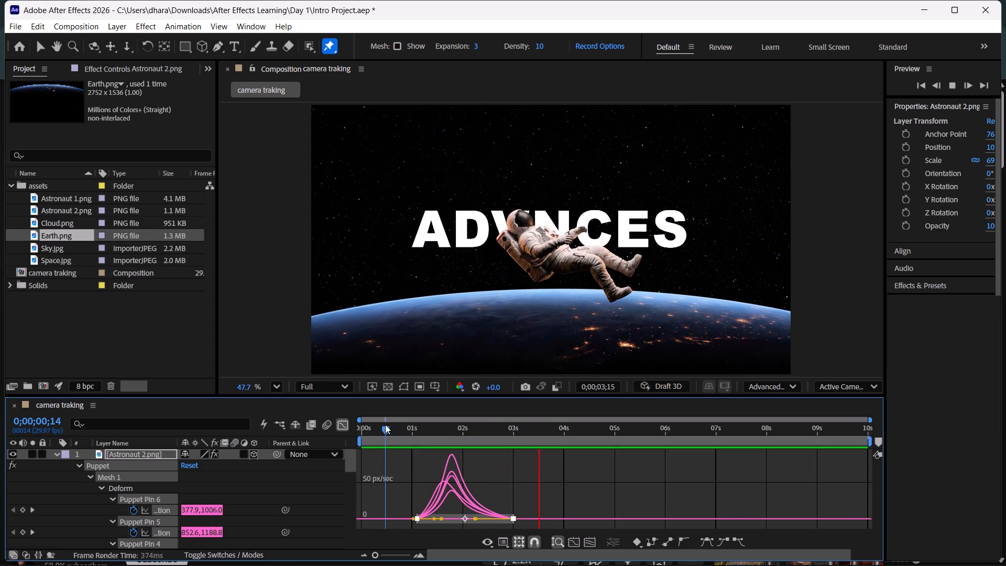
Switch to the YouTube tutorial in Chrome and resume playback at the astronaut puppet animation section.
key(alt+Tab)
key(space)
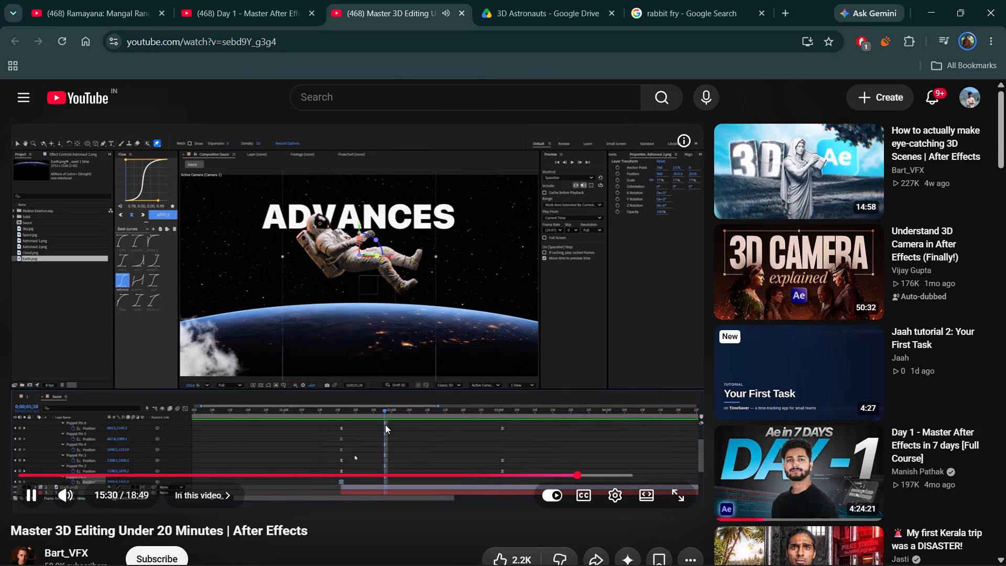
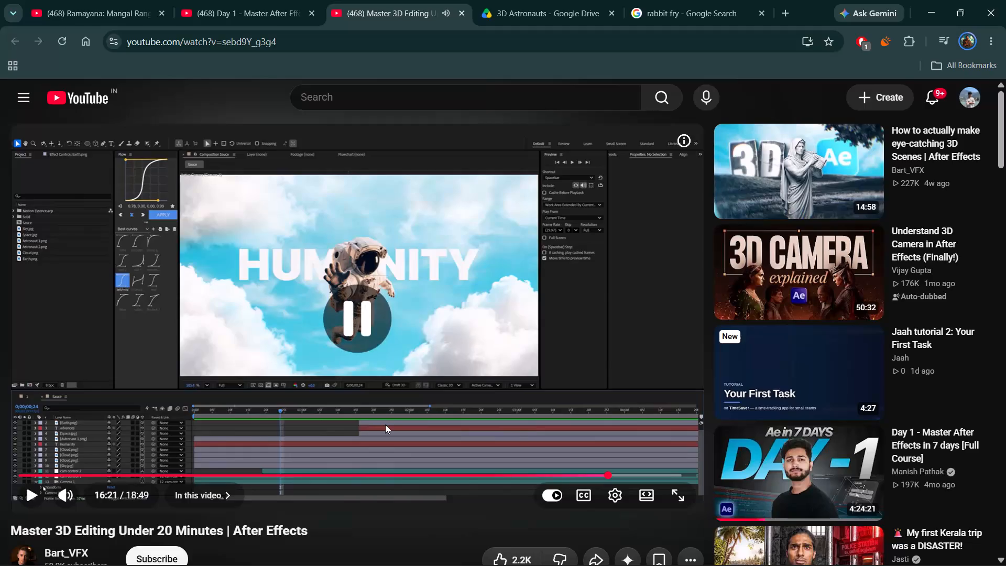
Switch back to After Effects, leave the graph editor view, and show only the Opacity property of the Astronaut 2.png layer.
key(alt+Tab)
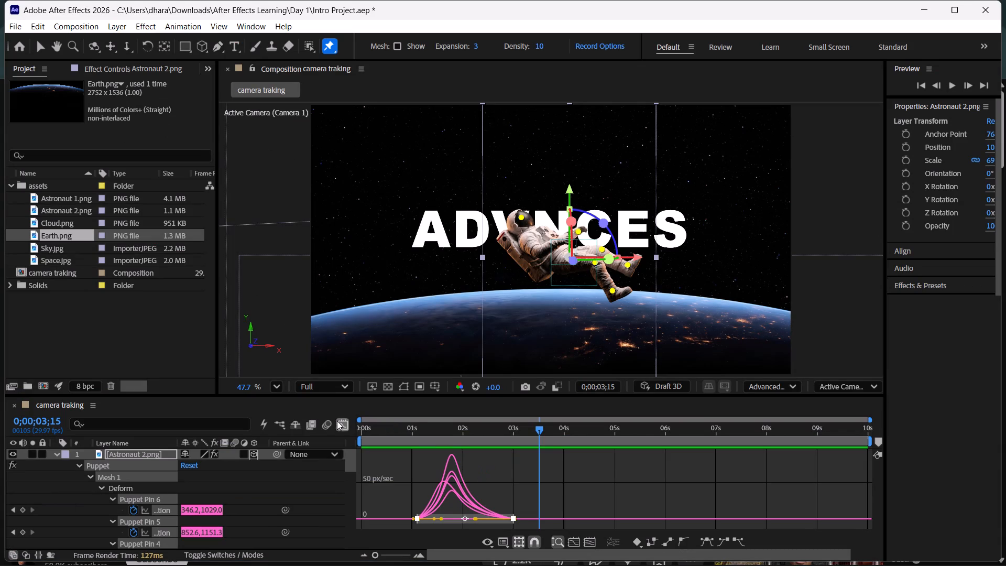
click(338, 422)
ctrl+scroll(388, 240, down, 3)
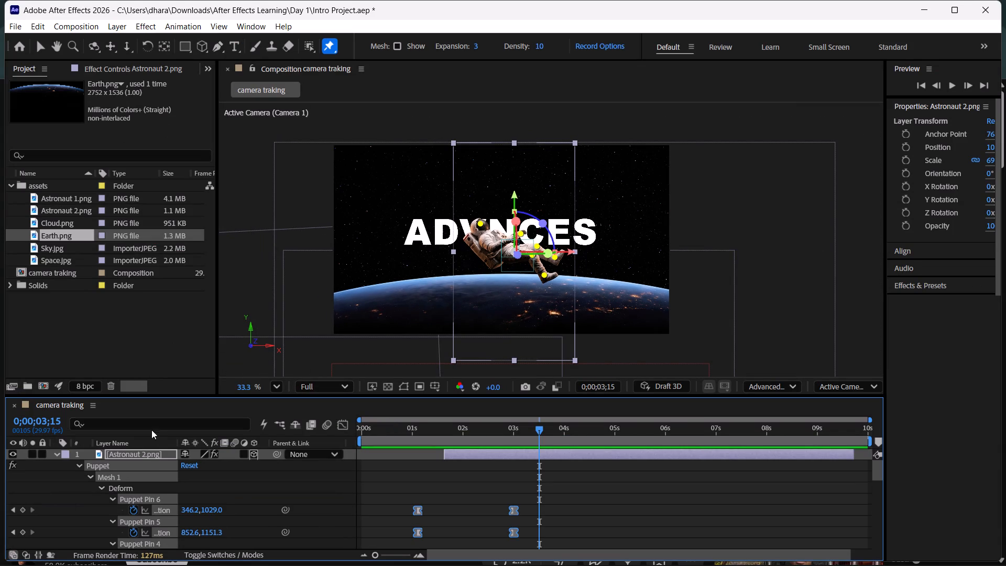
scroll(148, 469, up, 1)
click(140, 449)
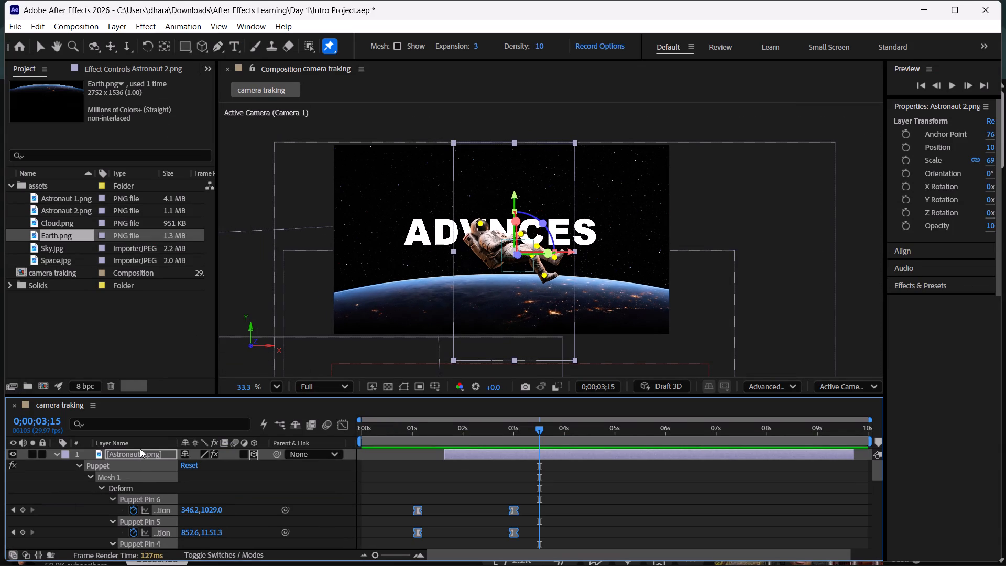
click(143, 452)
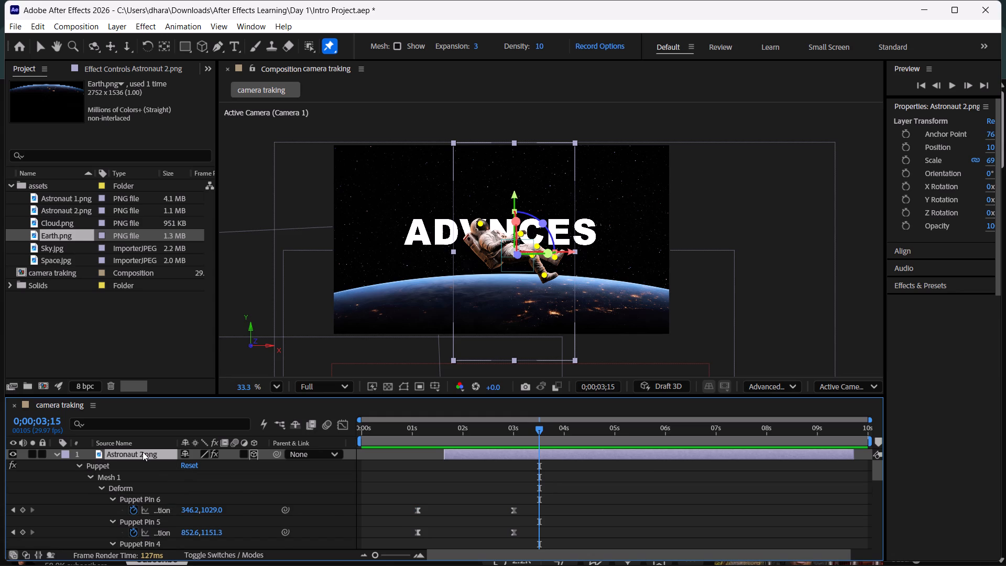
key(t)
click(133, 510)
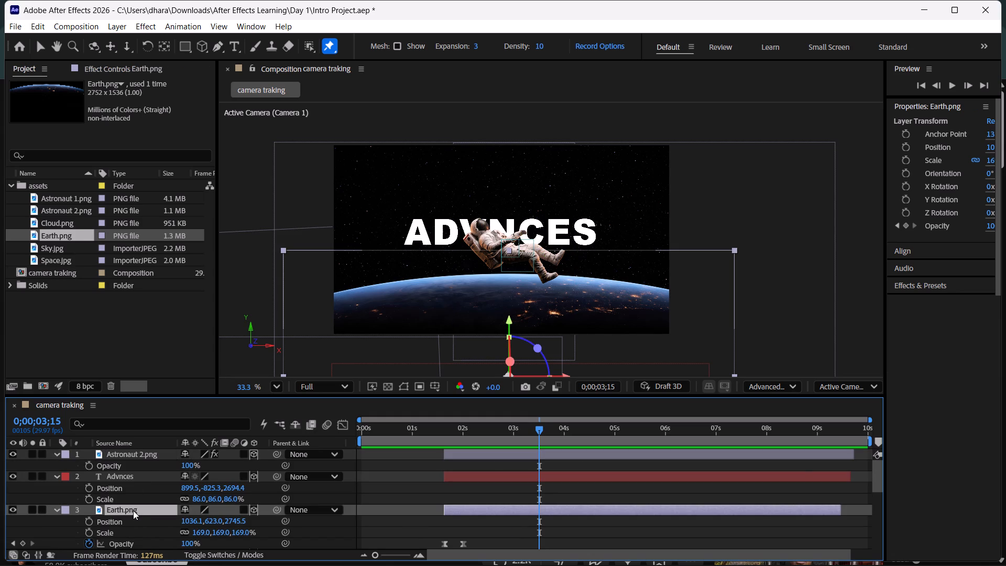
Correct the spelling of the space scene's title text to "Advances" by inserting the missing letter a.
double_click(117, 474)
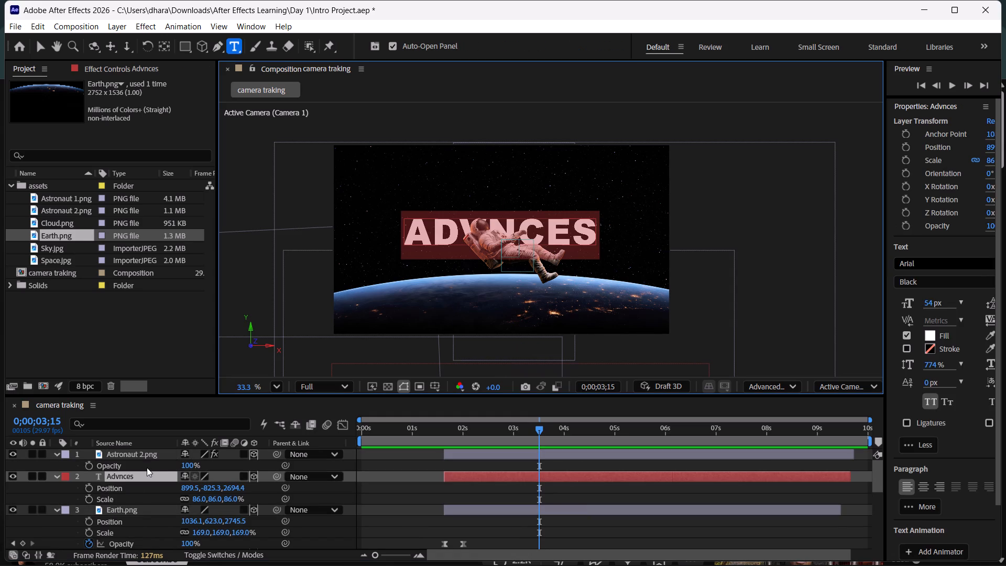
key(Left)
key(Left)
key(Left)
key(Right)
key(Right)
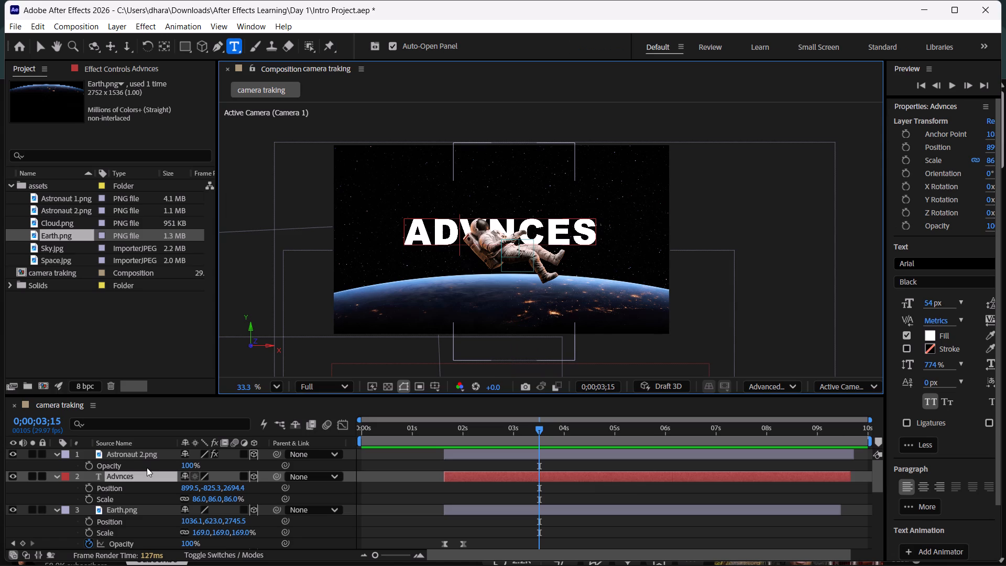
key(Right)
key(a)
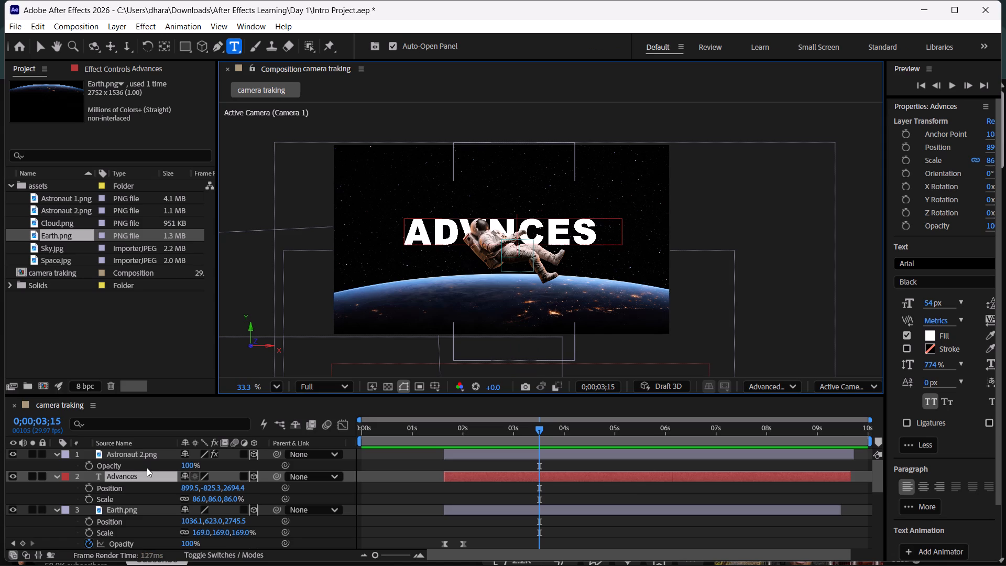
Start a Pen tool mask on the Earth.png layer with a point below the frame's lower-left corner and one at the horizon's left end.
click(143, 510)
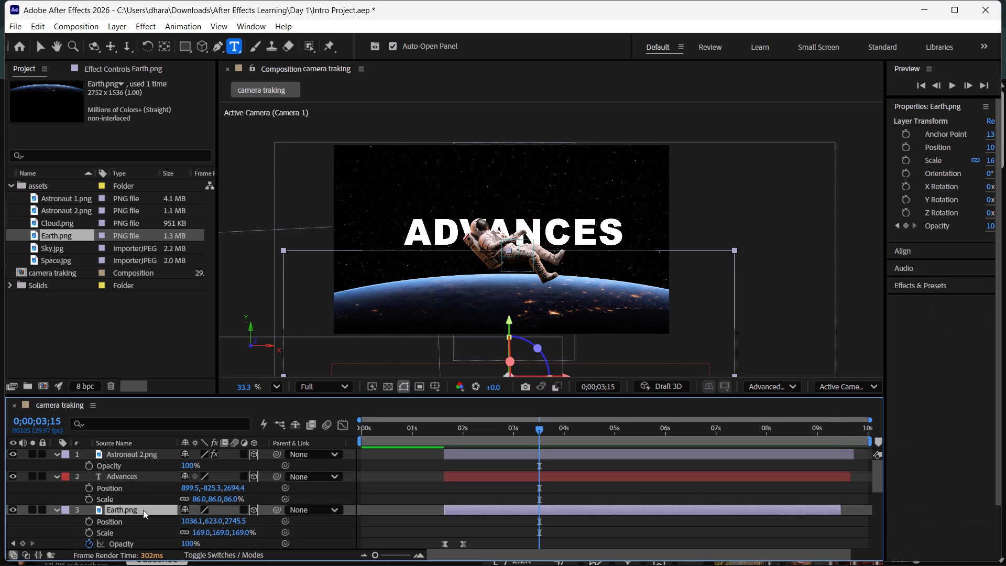
ctrl+scroll(342, 252, down, 3)
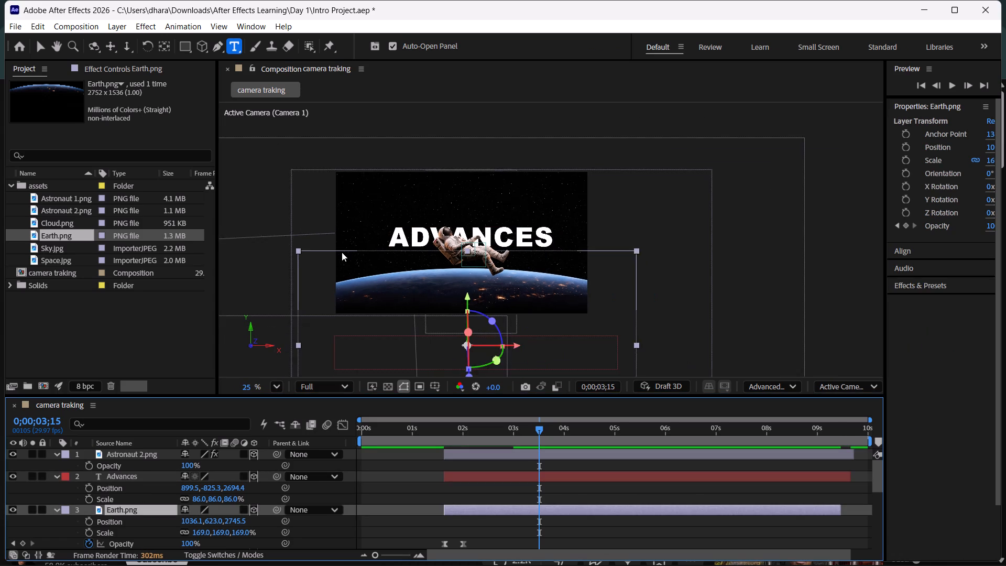
click(217, 46)
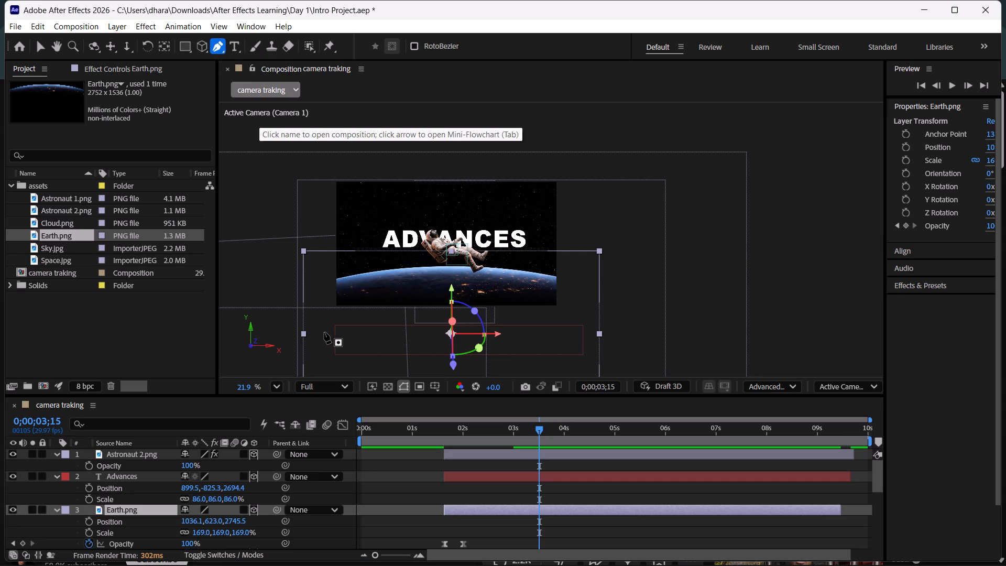
click(323, 334)
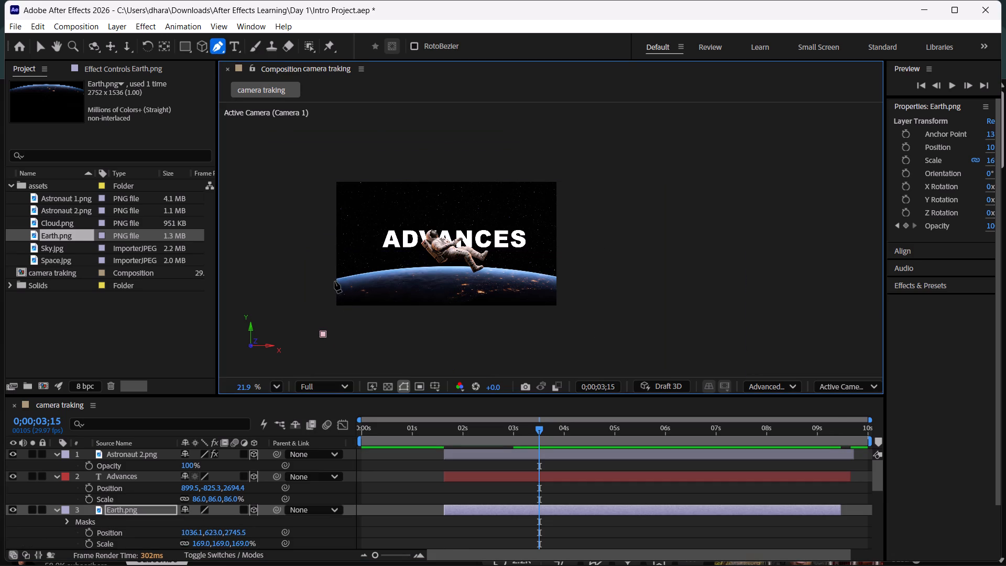
click(335, 280)
Add a curved mask point at the crest of Earth's horizon and adjust its position and handles to follow the left half of the arc.
drag(435, 265, 440, 266)
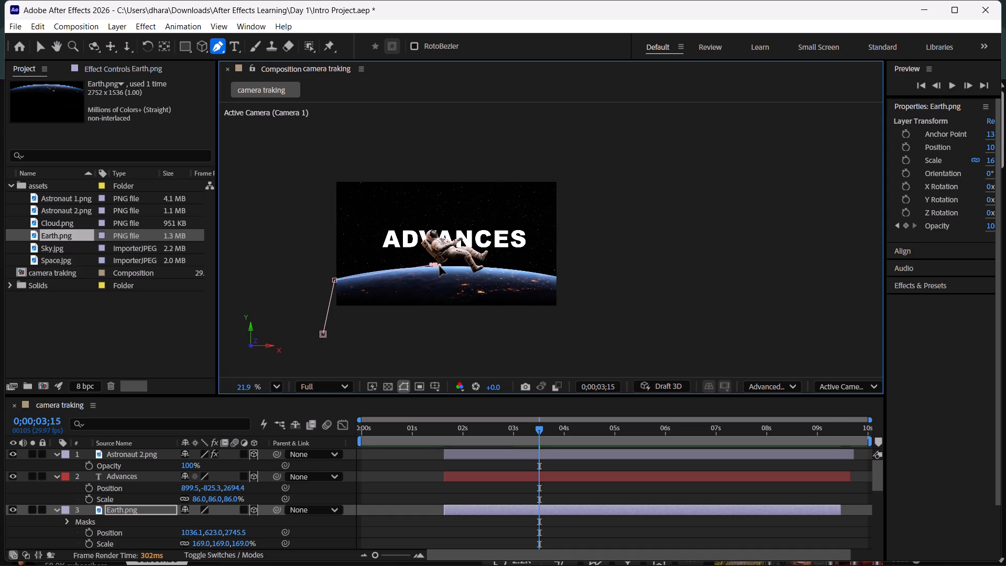
drag(440, 266, 456, 272)
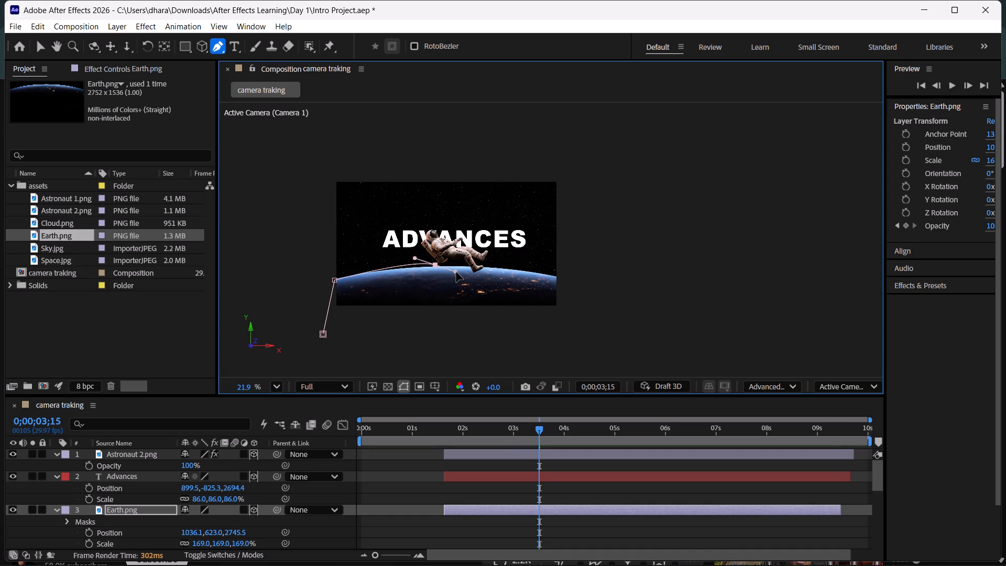
drag(456, 272, 454, 260)
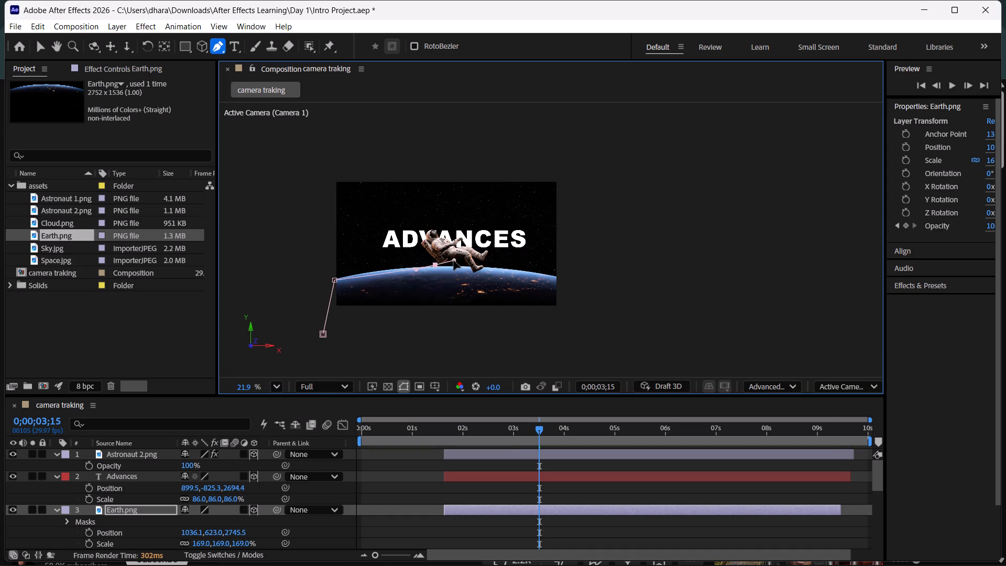
drag(454, 260, 453, 275)
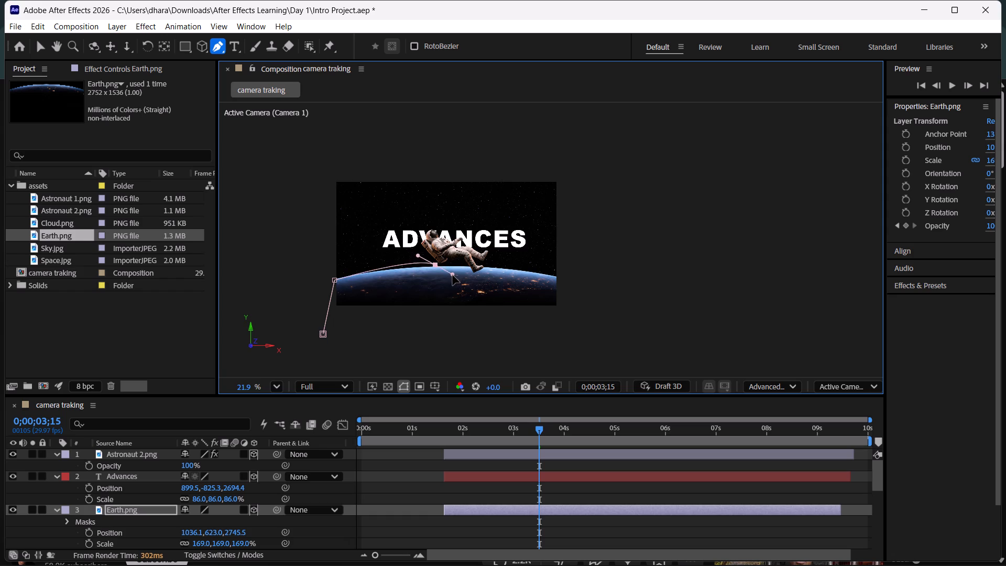
drag(453, 275, 457, 266)
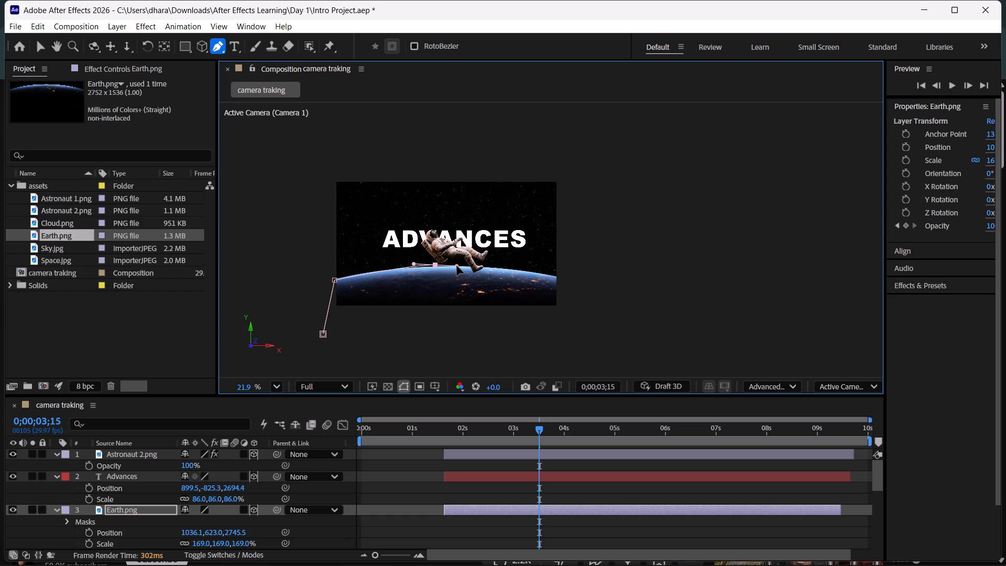
drag(457, 266, 457, 267)
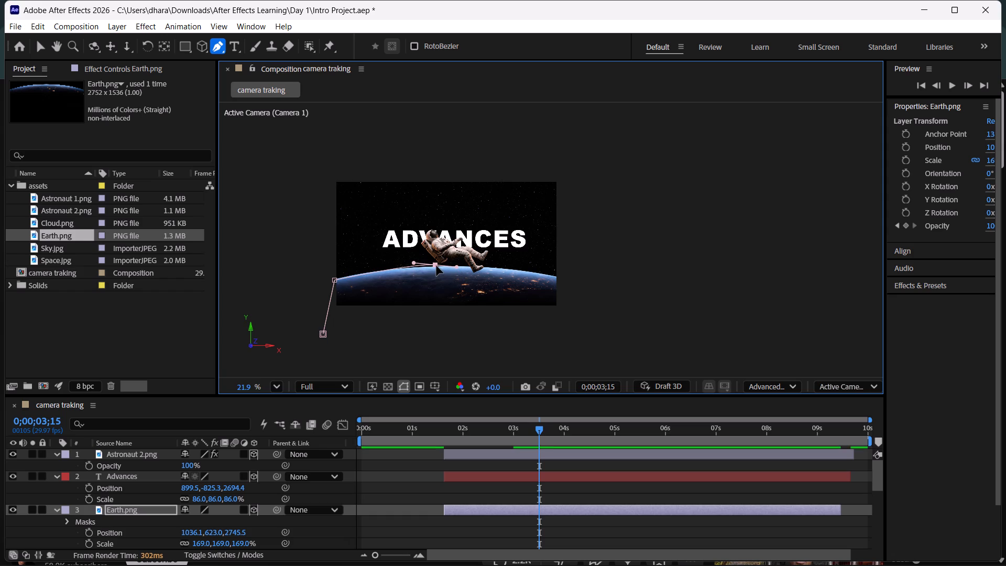
drag(436, 266, 436, 267)
drag(436, 267, 435, 267)
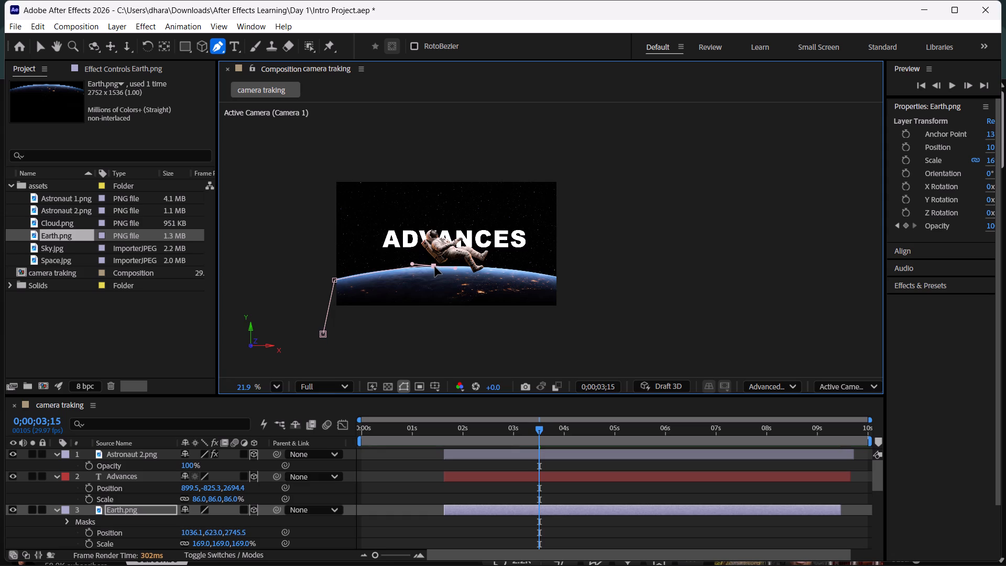
drag(435, 267, 449, 266)
drag(449, 266, 447, 267)
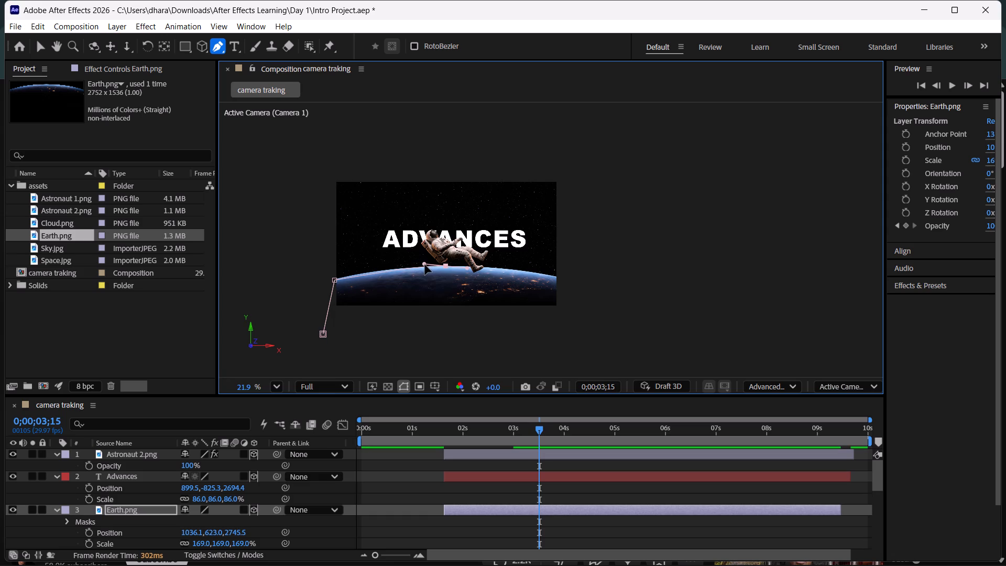
drag(425, 265, 409, 263)
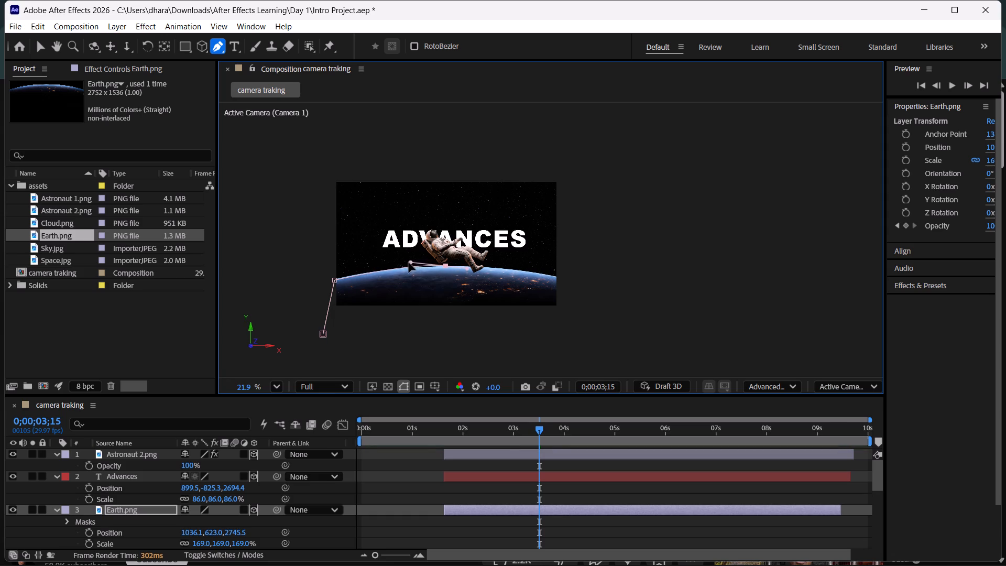
drag(409, 263, 393, 263)
drag(393, 263, 381, 266)
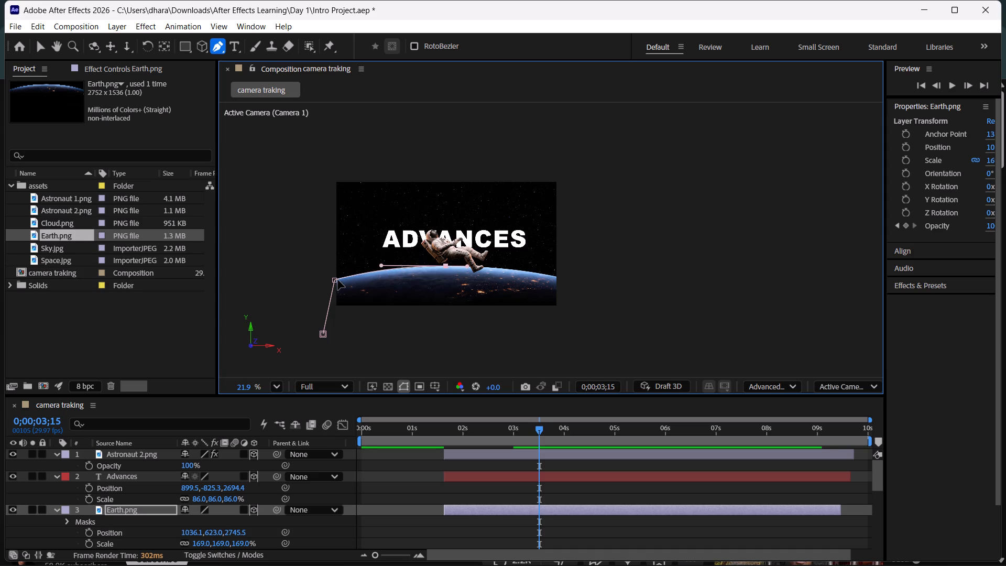
click(336, 280)
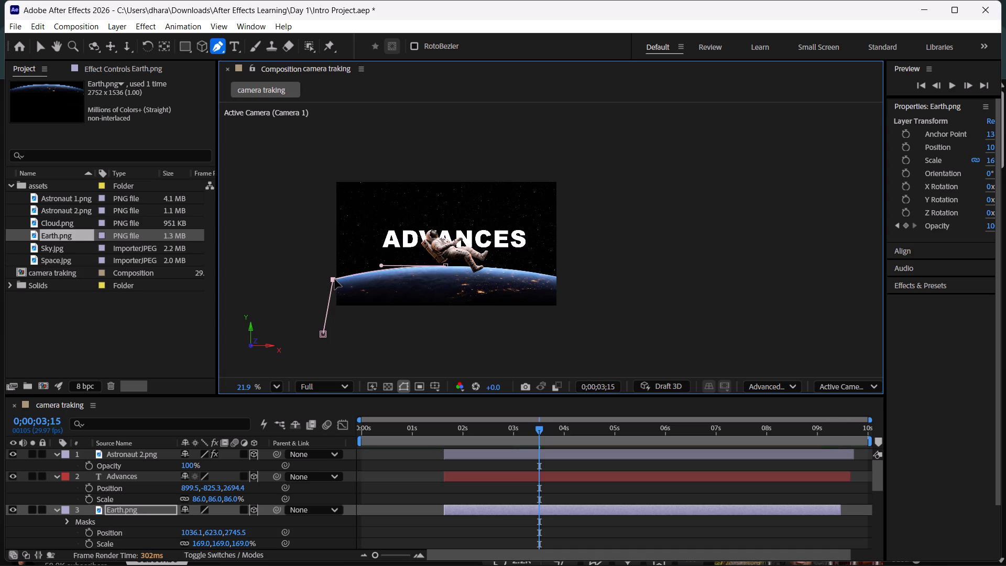
click(445, 268)
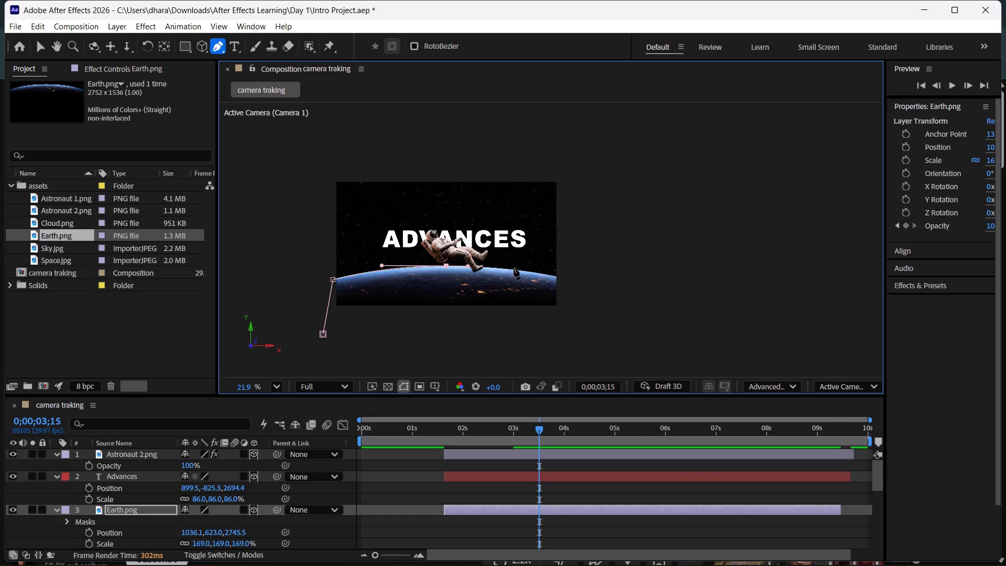
Add a curved mask point at the horizon's right end and another point below the frame, and close the mask at its starting point.
click(558, 278)
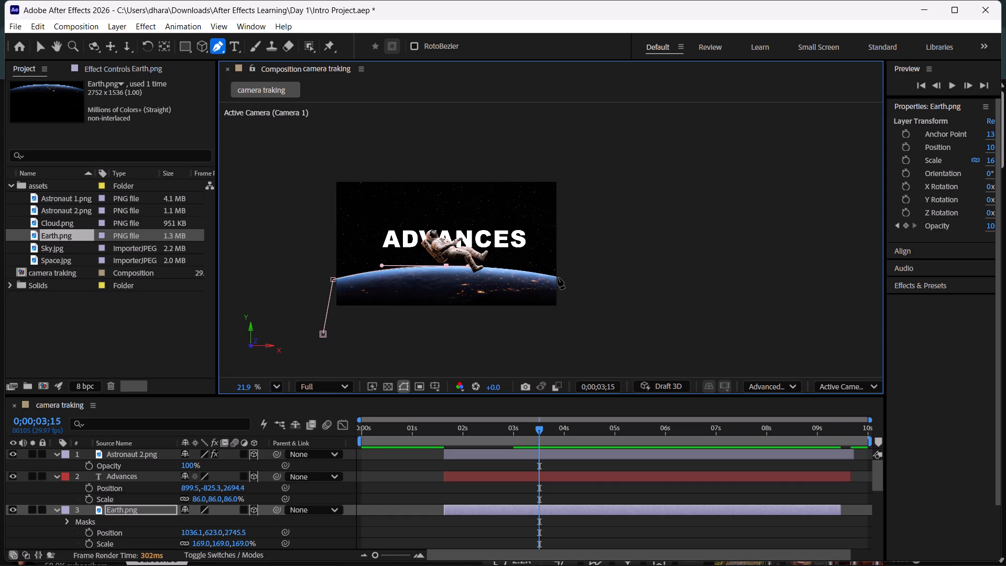
click(558, 278)
alt+drag(559, 277, 564, 283)
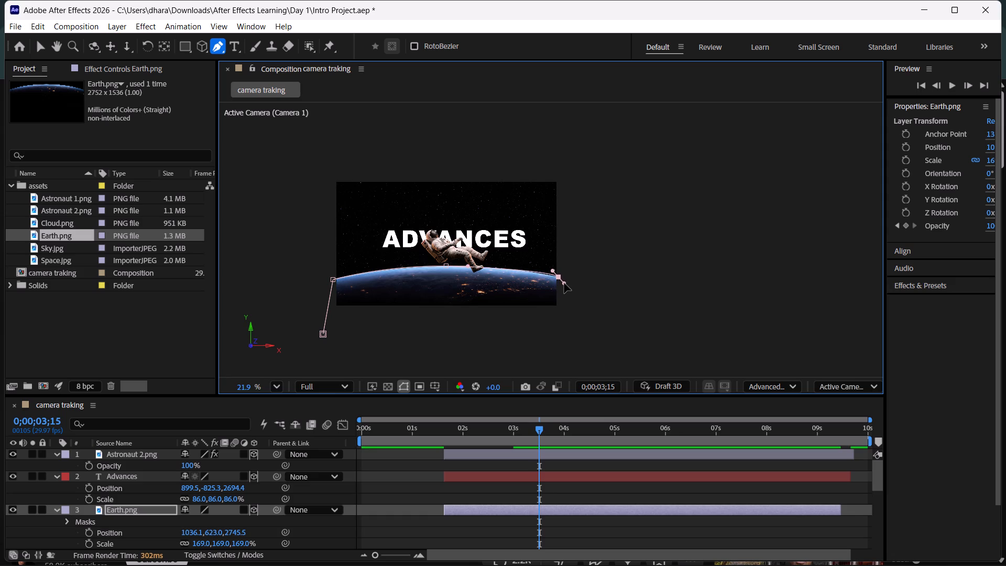
alt+drag(564, 283, 571, 285)
alt+drag(571, 285, 593, 287)
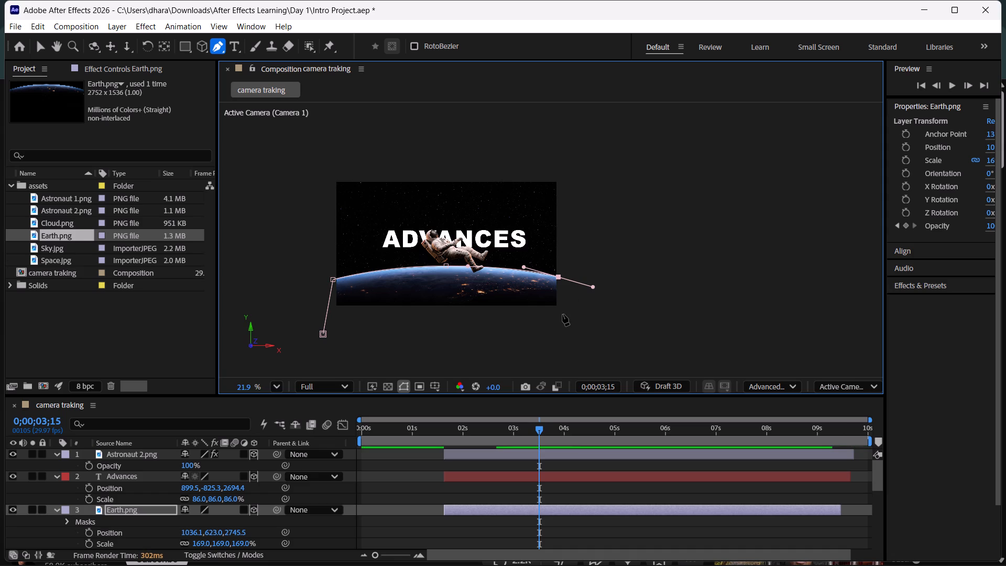
click(562, 318)
click(324, 335)
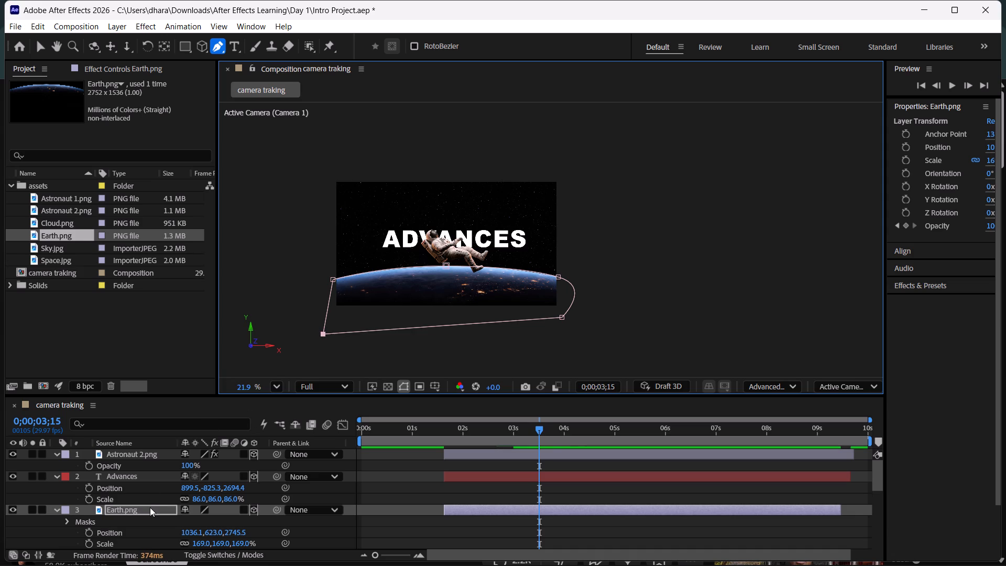
Set the feather of Mask 1 on the Earth.png layer to 143 pixels.
key(f)
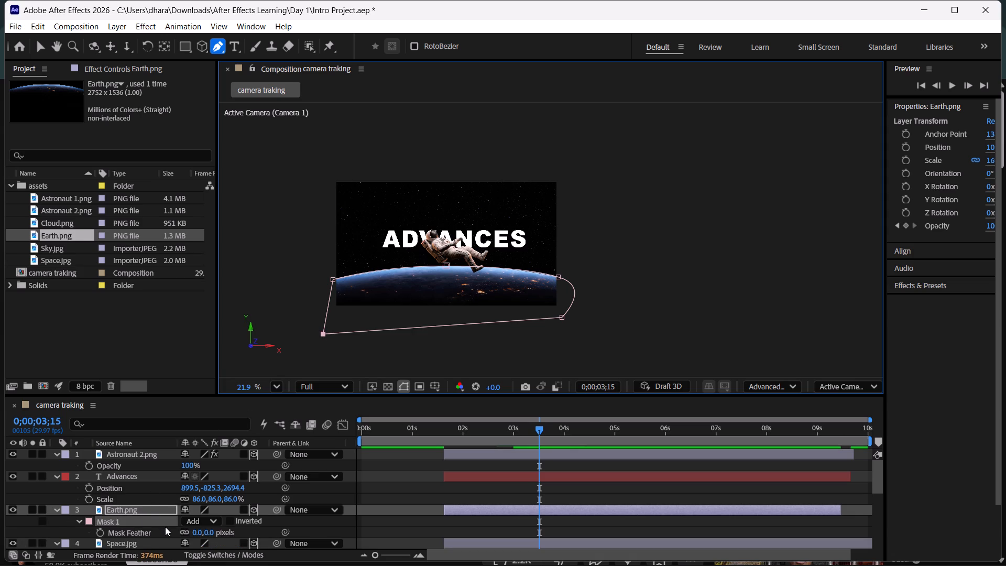
drag(199, 534, 226, 529)
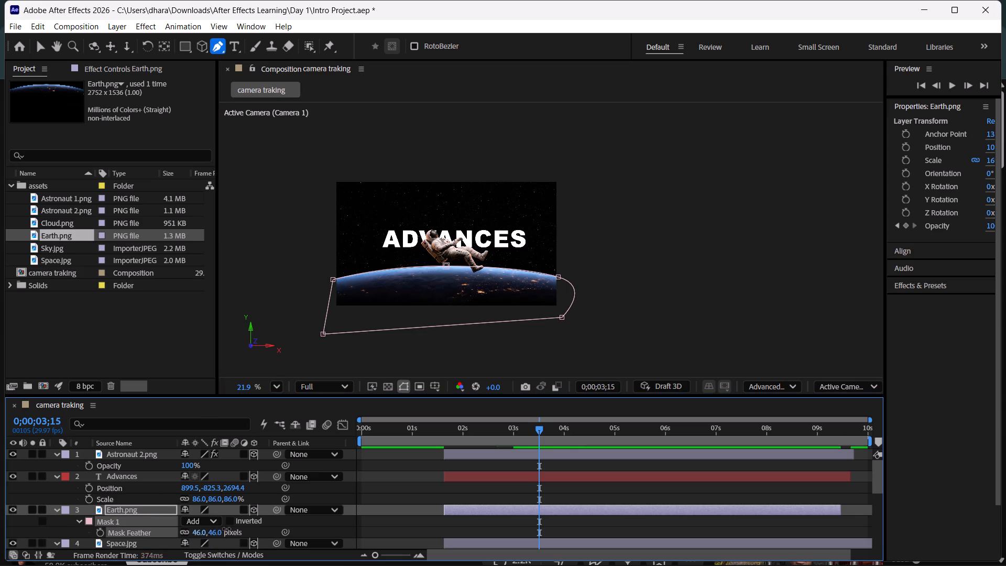
drag(226, 529, 271, 512)
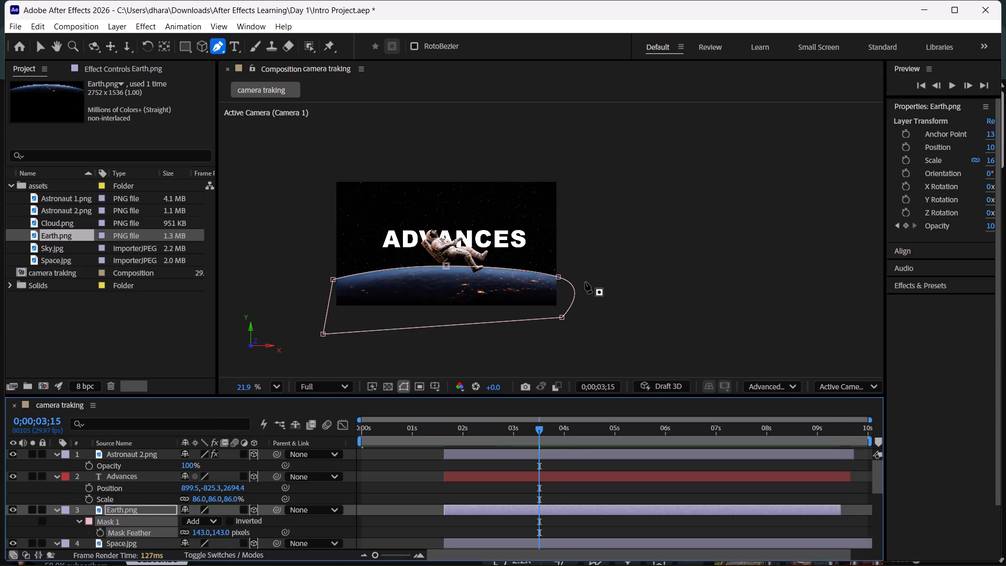
Nudge the Earth mask's point at the horizon's right end slightly to refine the masked edge, and deselect the mask.
ctrl+scroll(587, 280, up, 7)
scroll(587, 280, right, 2)
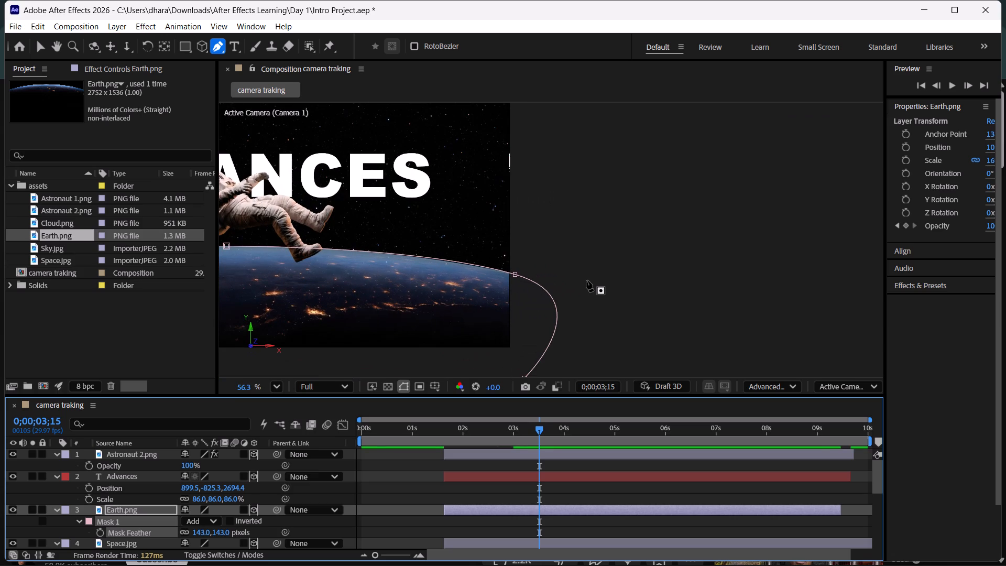
scroll(587, 280, right, 2)
key(v)
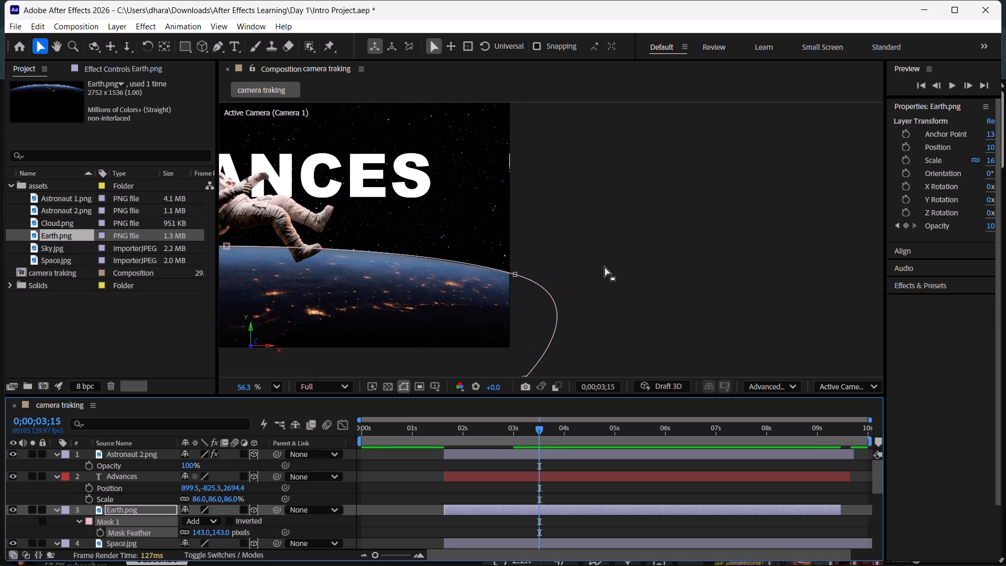
key(h)
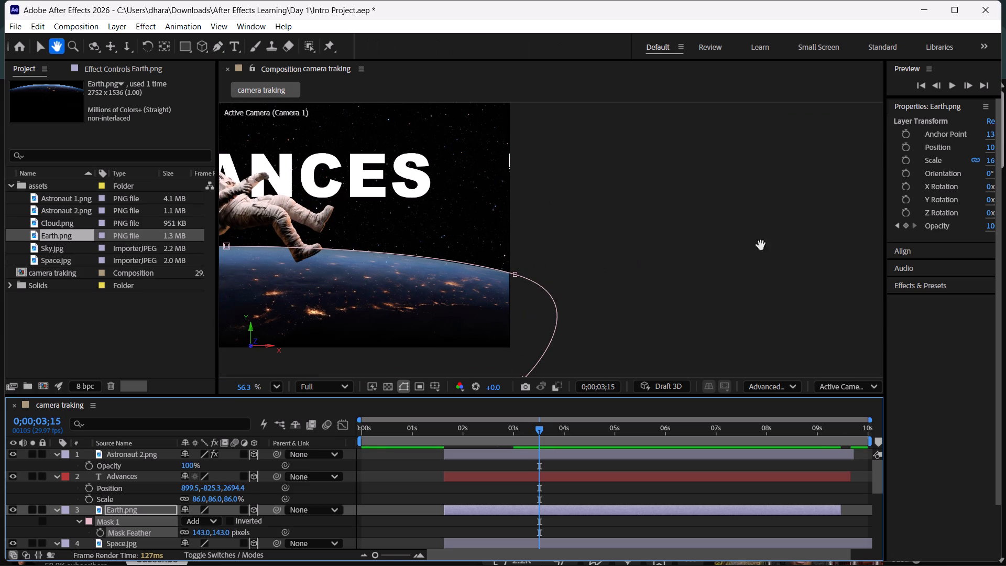
drag(598, 260, 869, 236)
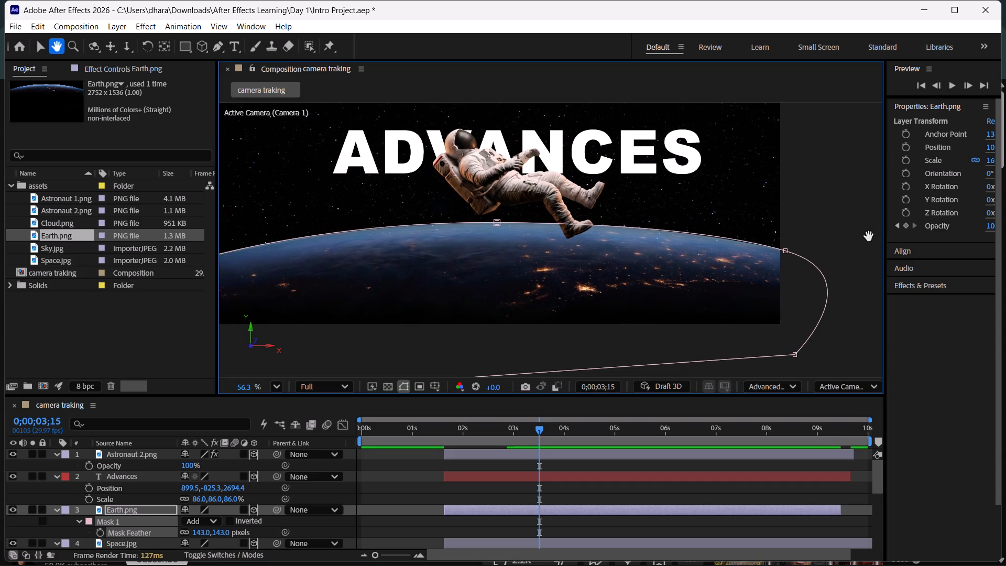
drag(713, 217, 778, 224)
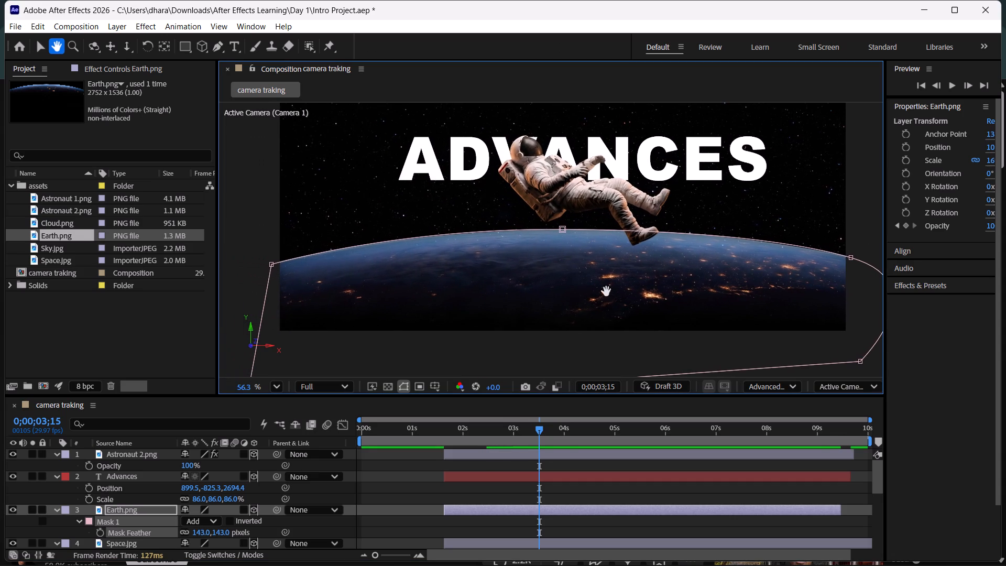
key(v)
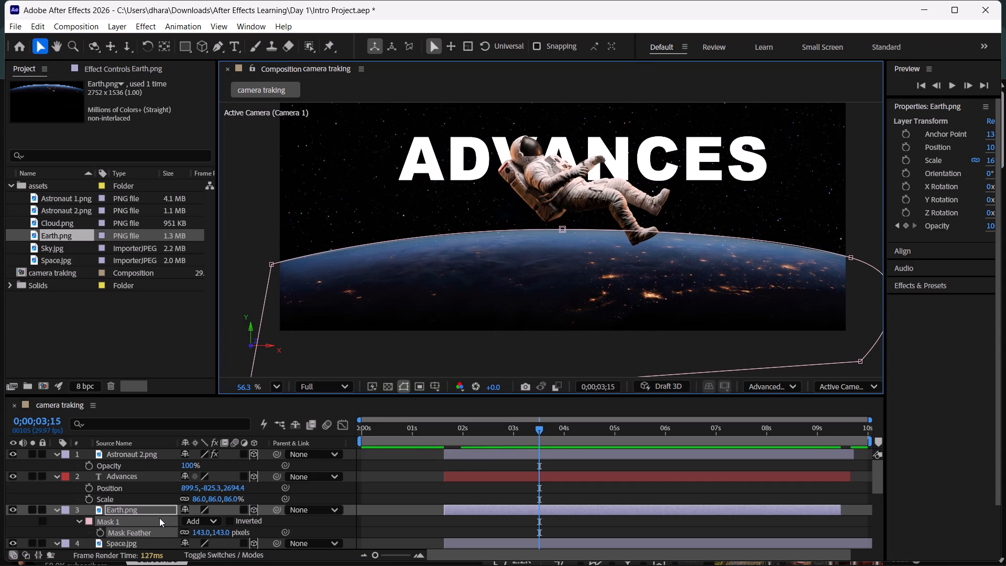
click(156, 510)
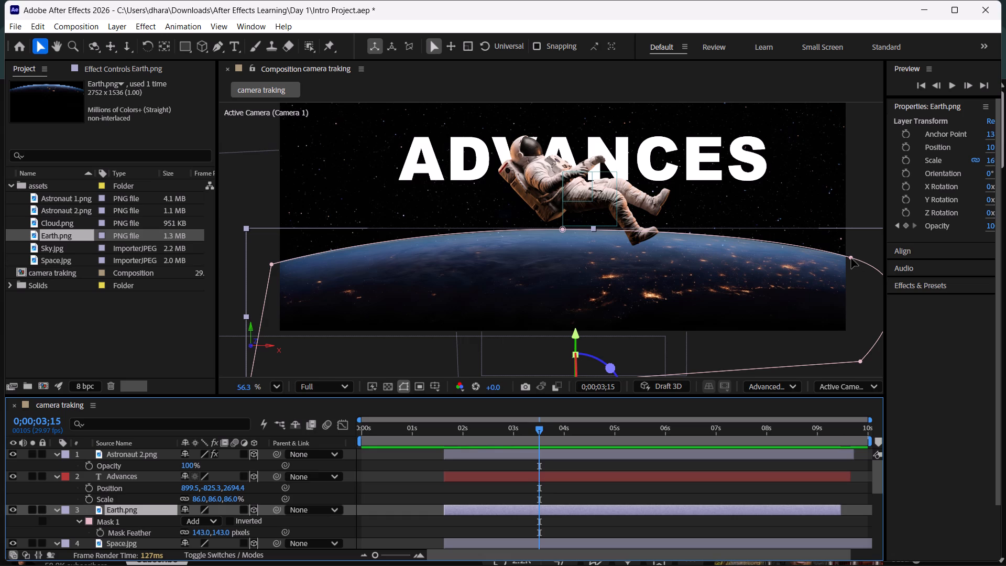
click(851, 258)
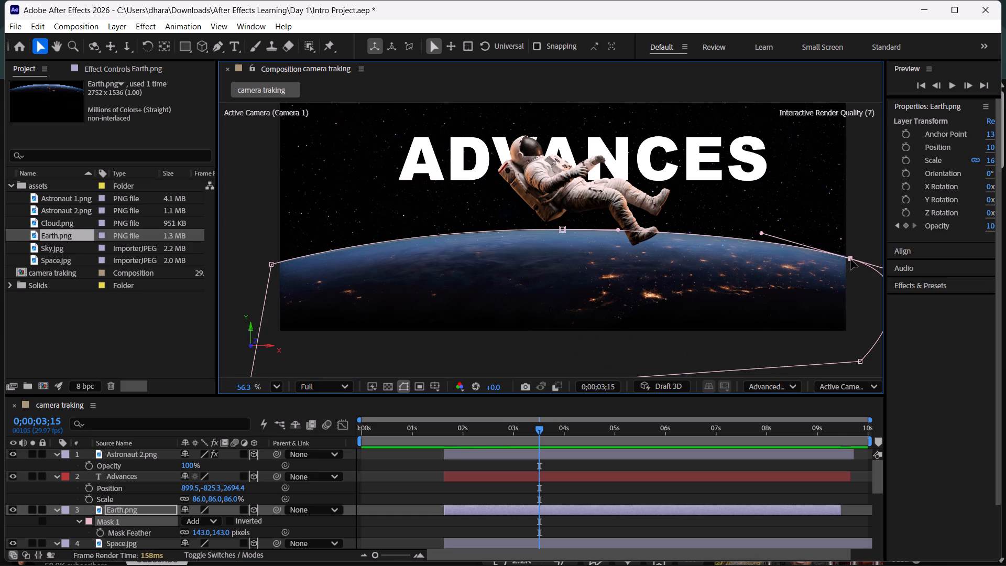
click(862, 225)
click(870, 195)
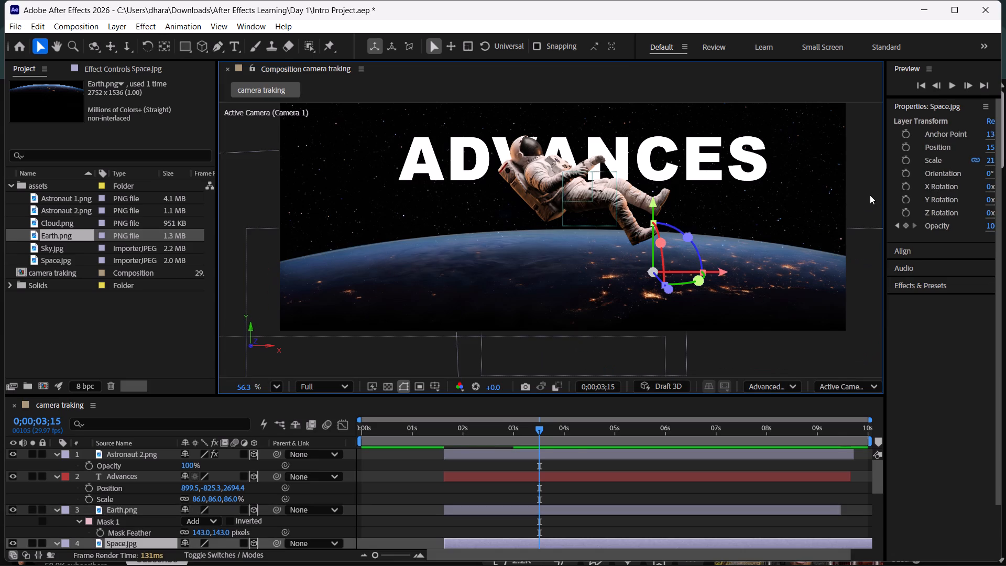
Move the Earth mask's point at the horizon's left end slightly outward and down, and deselect the layer.
click(136, 511)
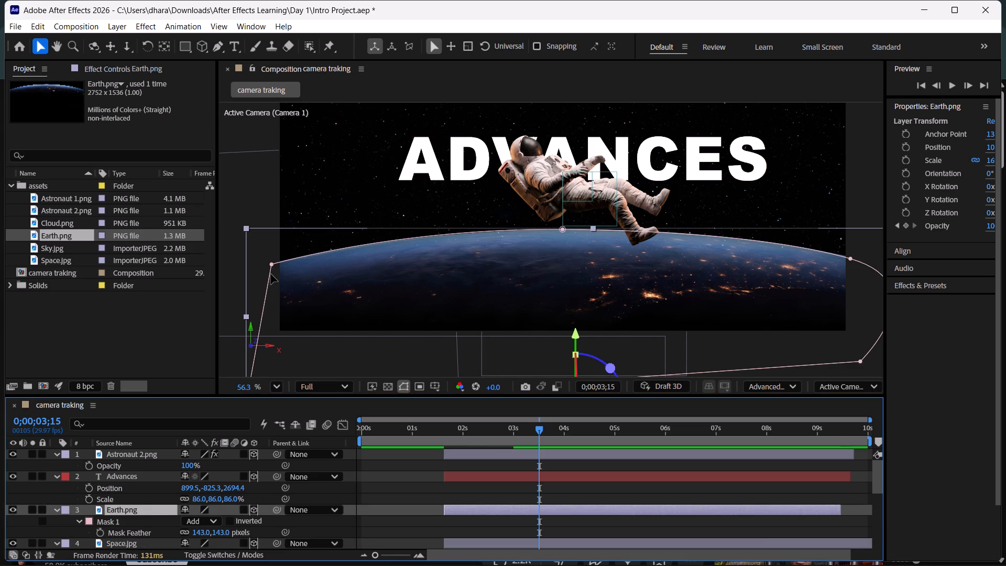
click(272, 266)
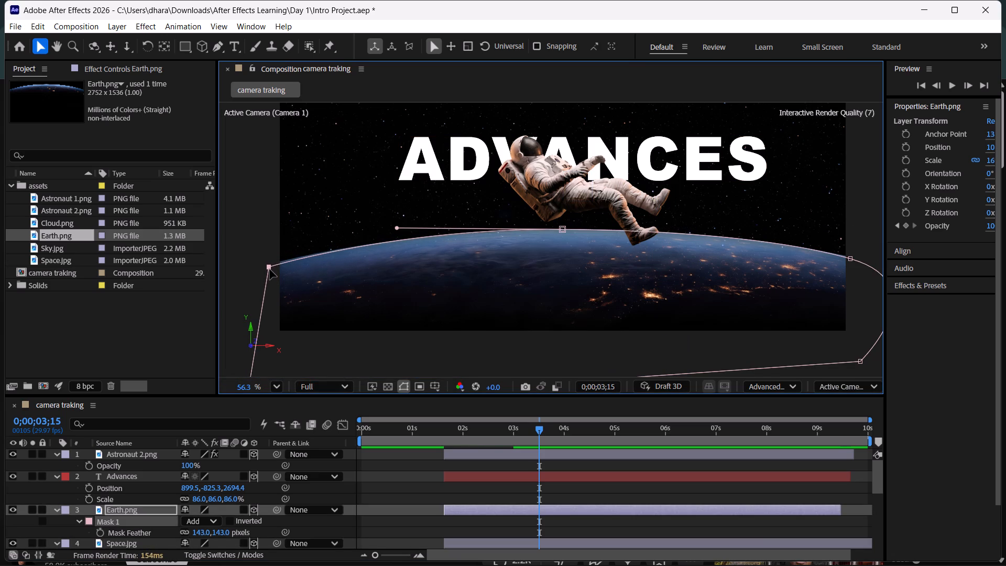
click(518, 465)
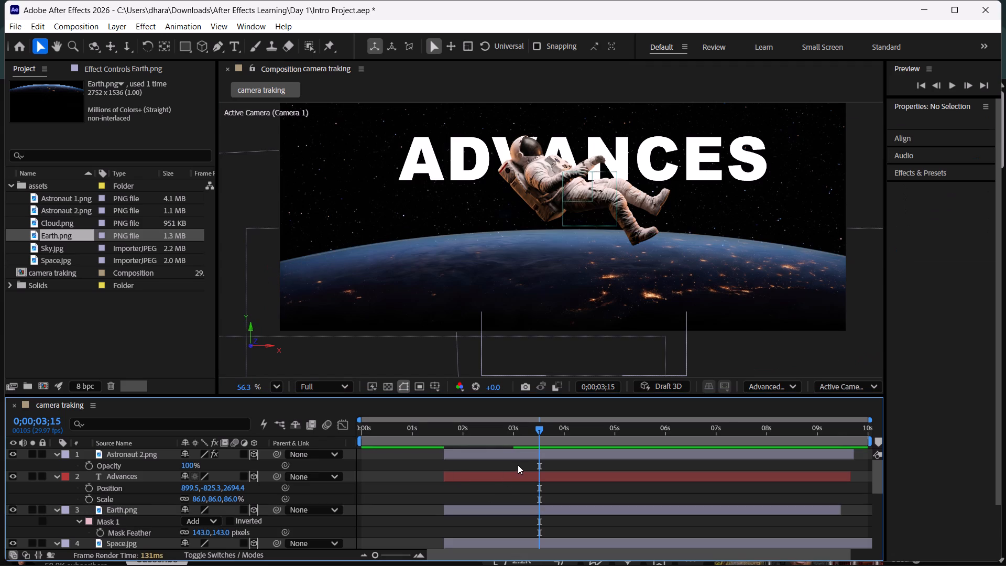
Set the composition view's magnification to Fit.
ctrl+scroll(651, 222, down, 4)
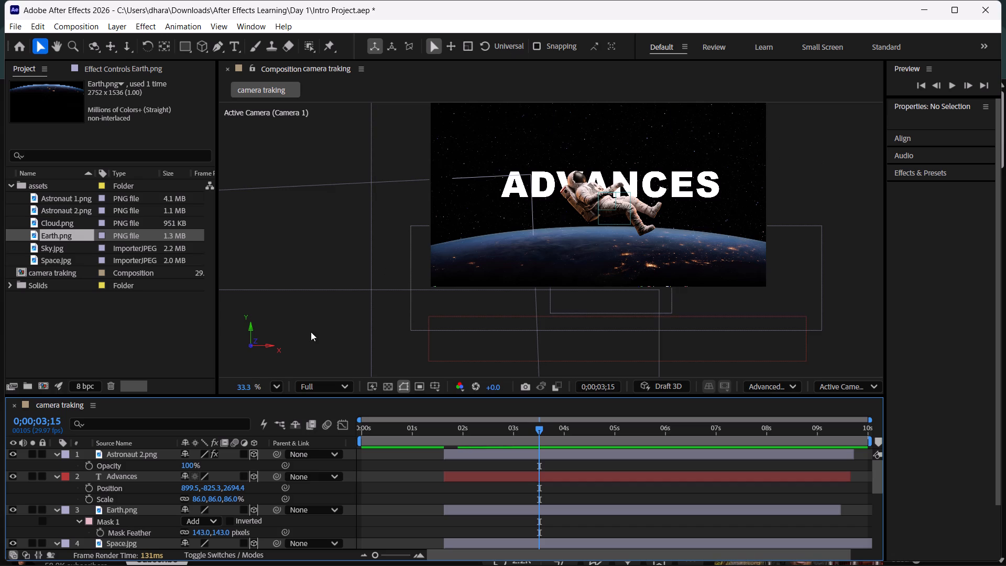
click(327, 389)
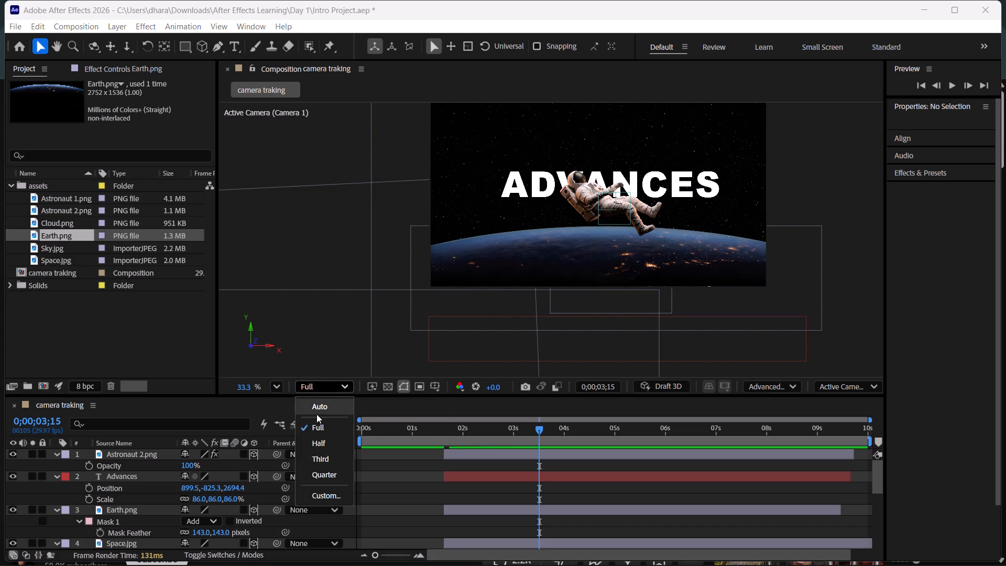
click(278, 389)
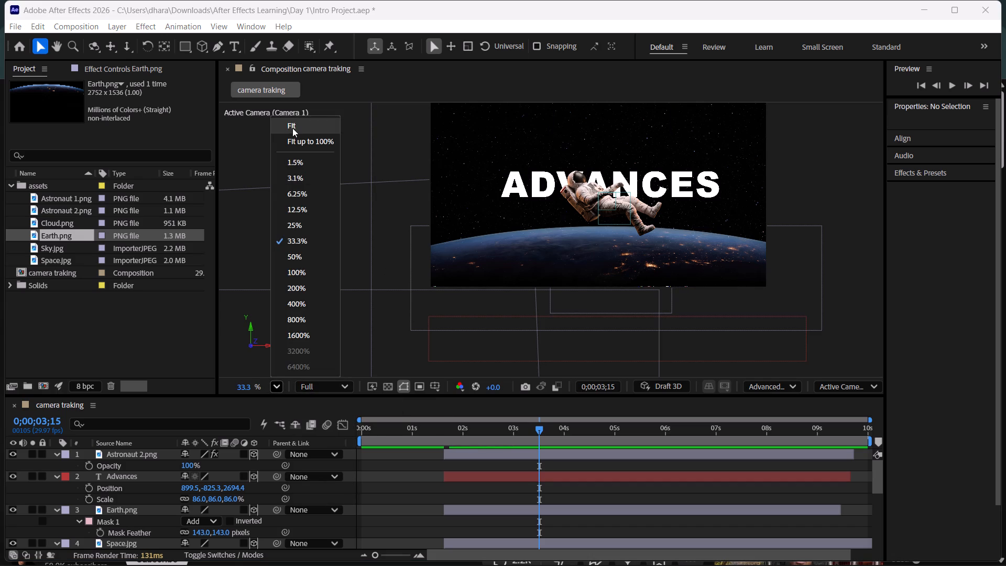
click(292, 128)
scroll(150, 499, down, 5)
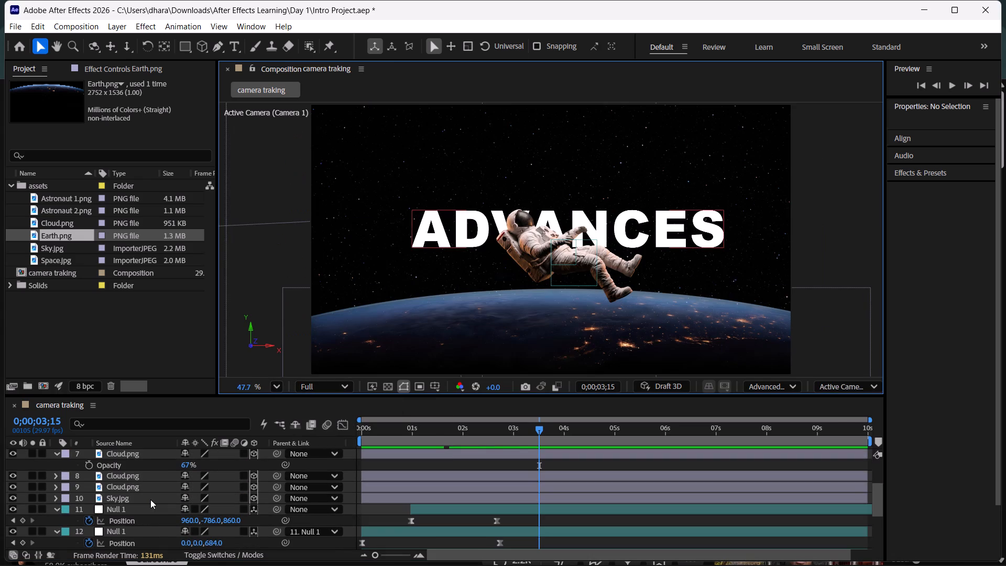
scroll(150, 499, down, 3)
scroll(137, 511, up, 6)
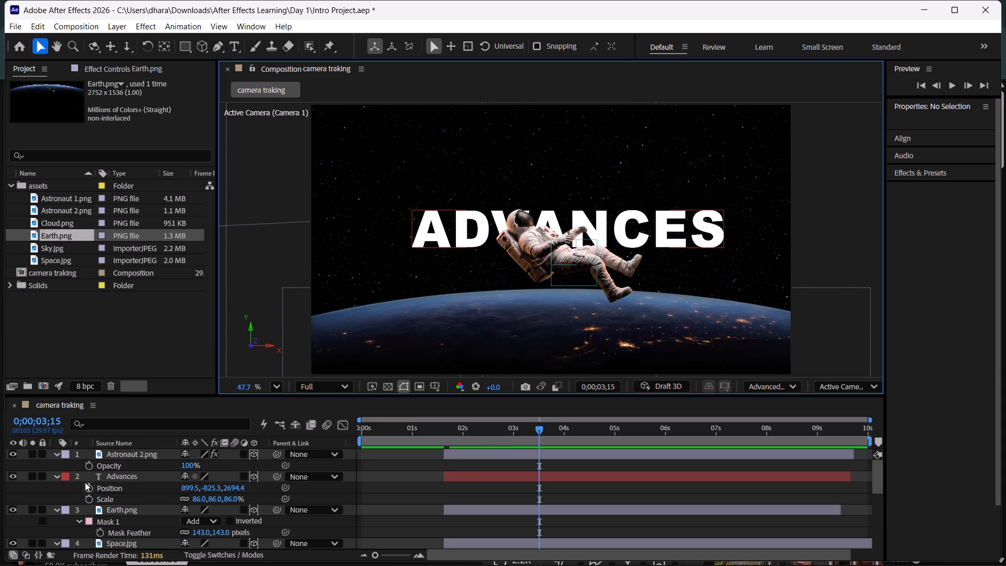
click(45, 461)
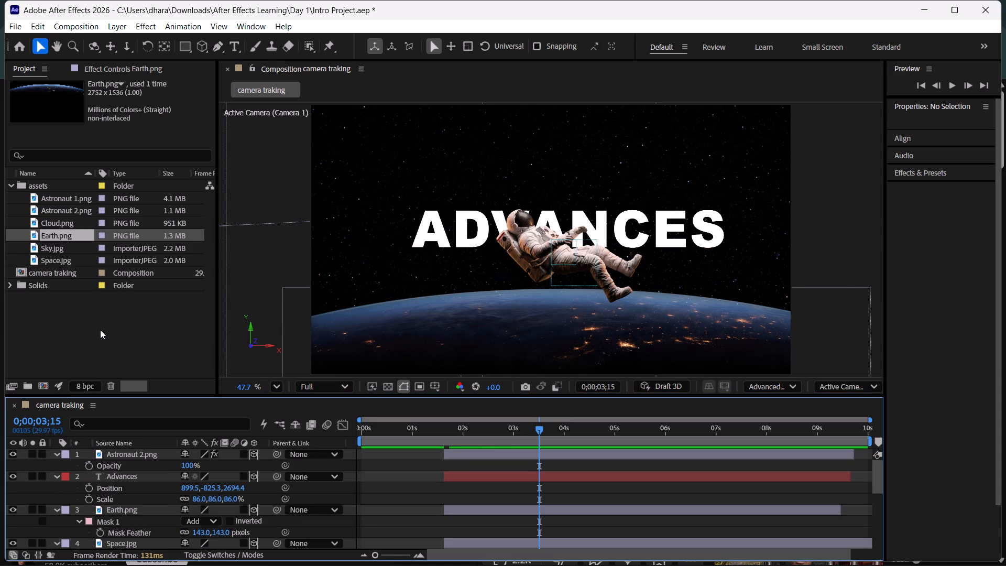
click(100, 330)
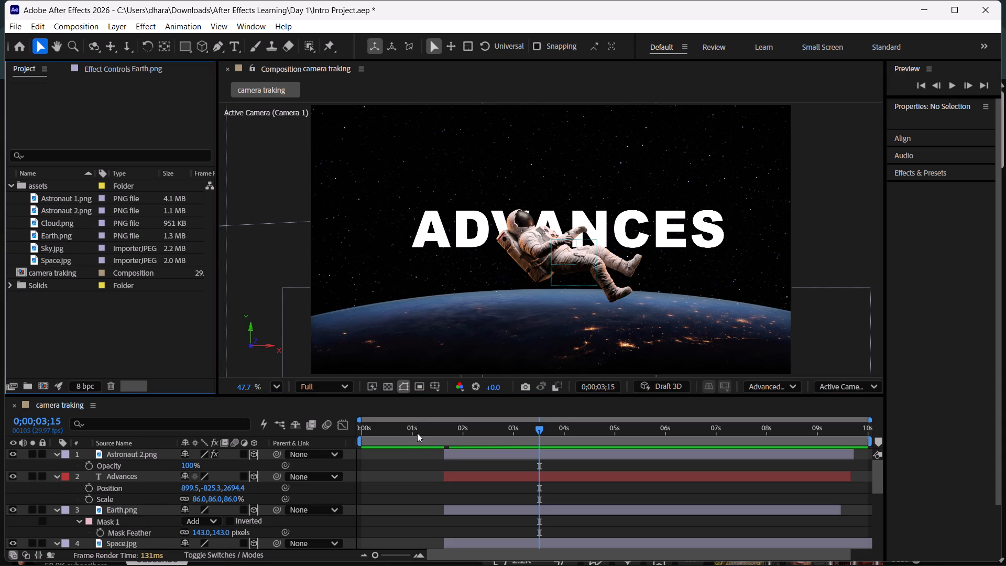
Play the composition repeatedly from the start to review the camera move from the Humanity sky scene to the Advances space scene.
drag(417, 433, 336, 430)
key(space)
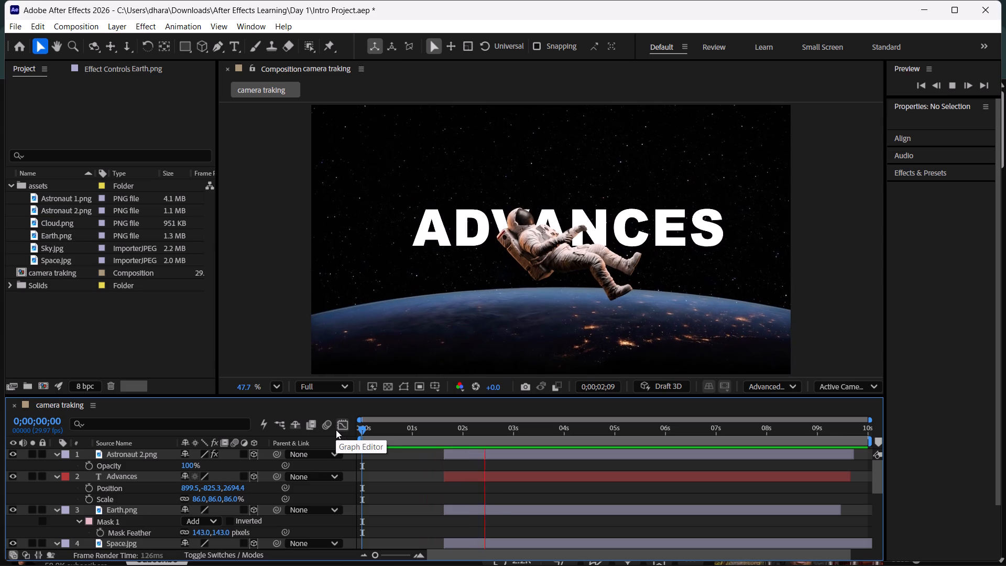
key(space)
key(space)
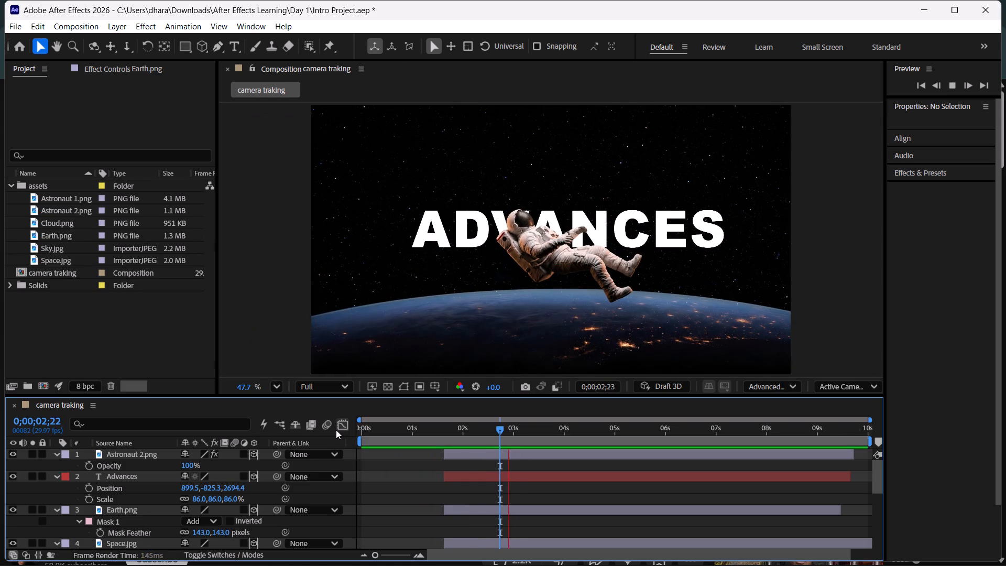
key(space)
drag(446, 425, 328, 436)
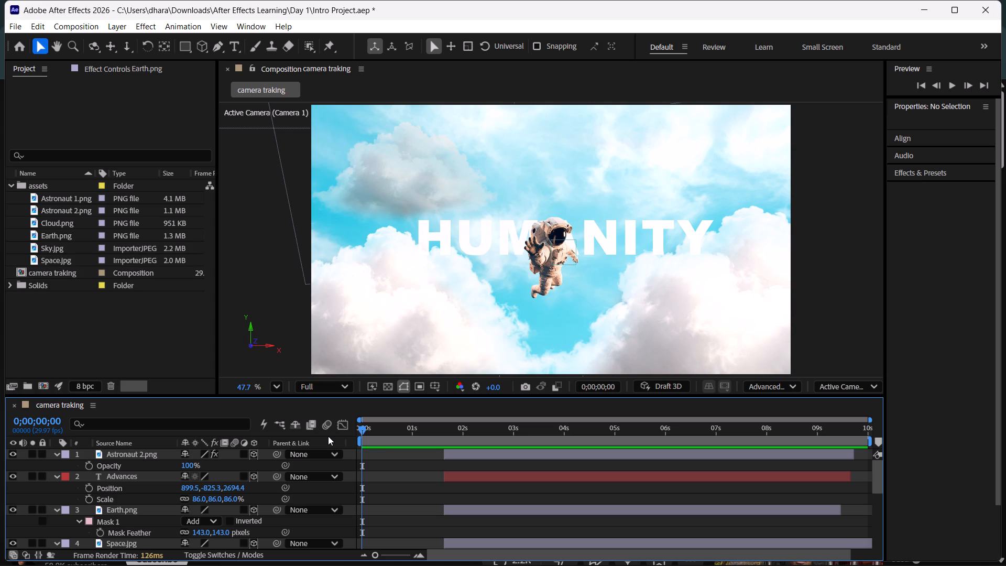
key(space)
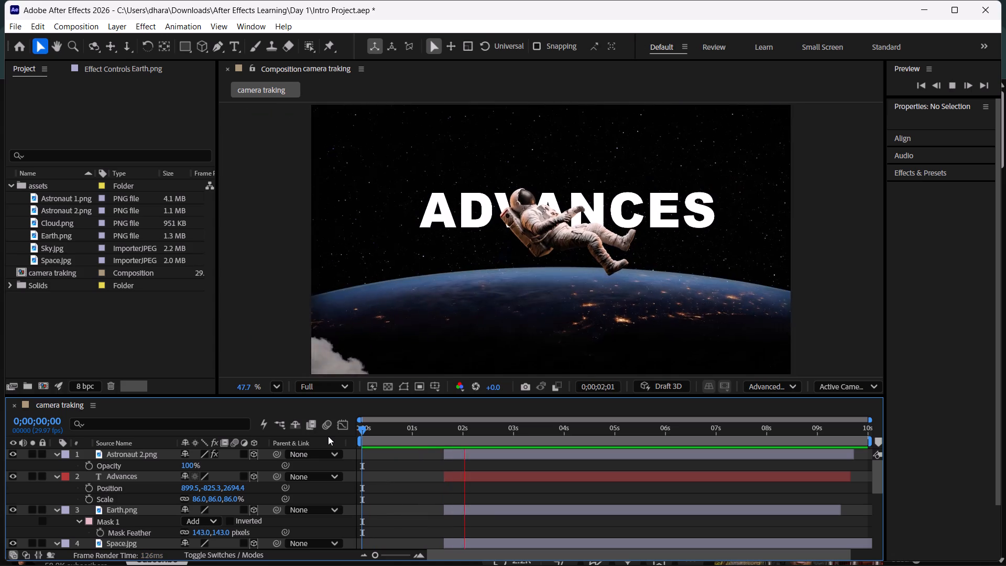
key(space)
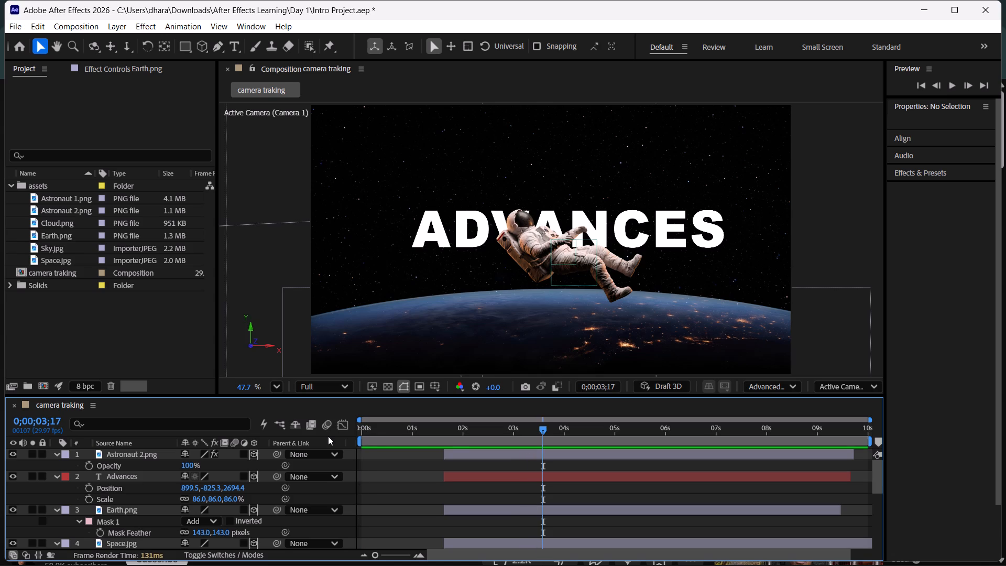
drag(444, 431, 334, 428)
key(space)
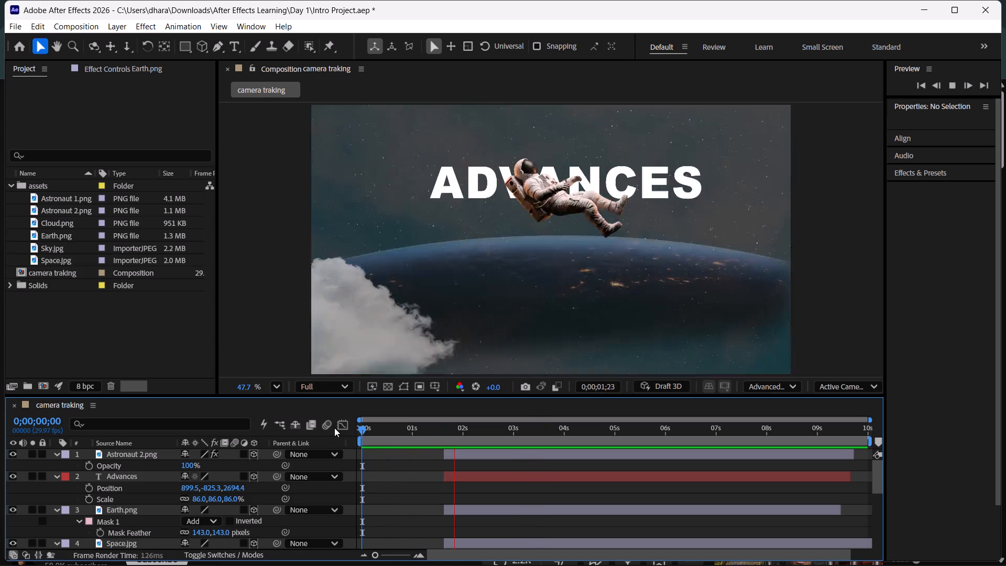
key(space)
Scrub and replay the transition between about 1 and 3 seconds to examine how the sky scene changes to space.
drag(459, 428, 455, 430)
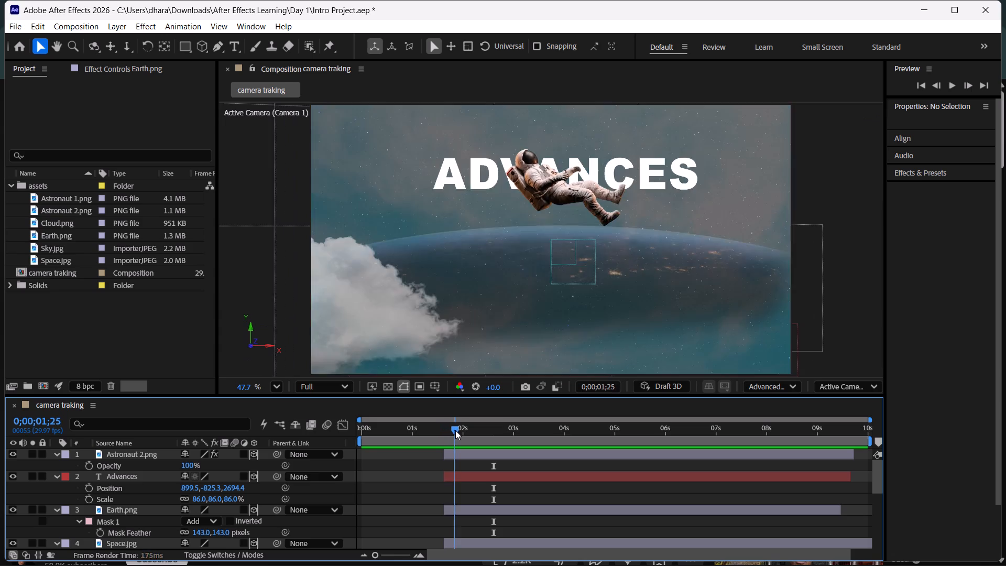
drag(455, 430, 437, 428)
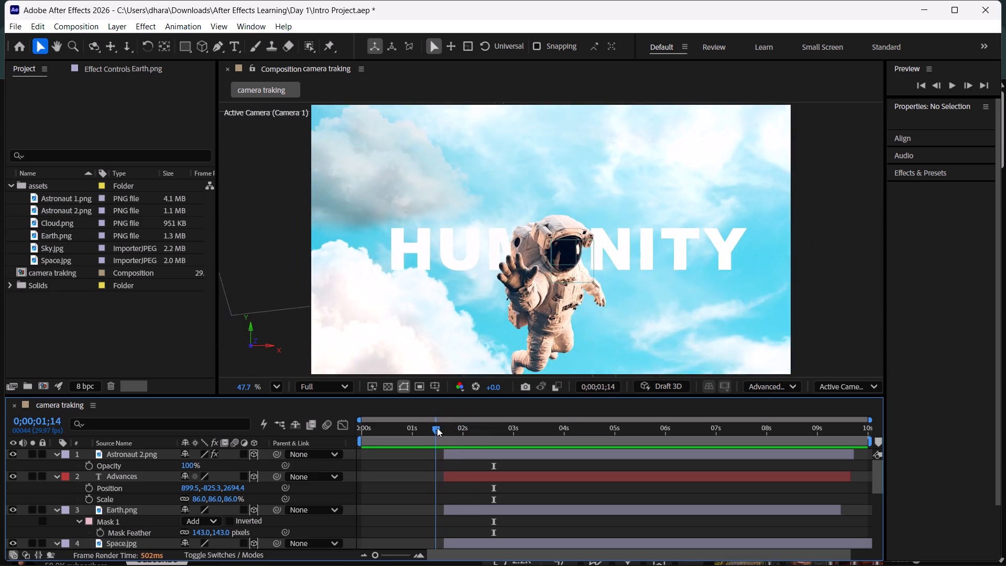
drag(437, 428, 502, 443)
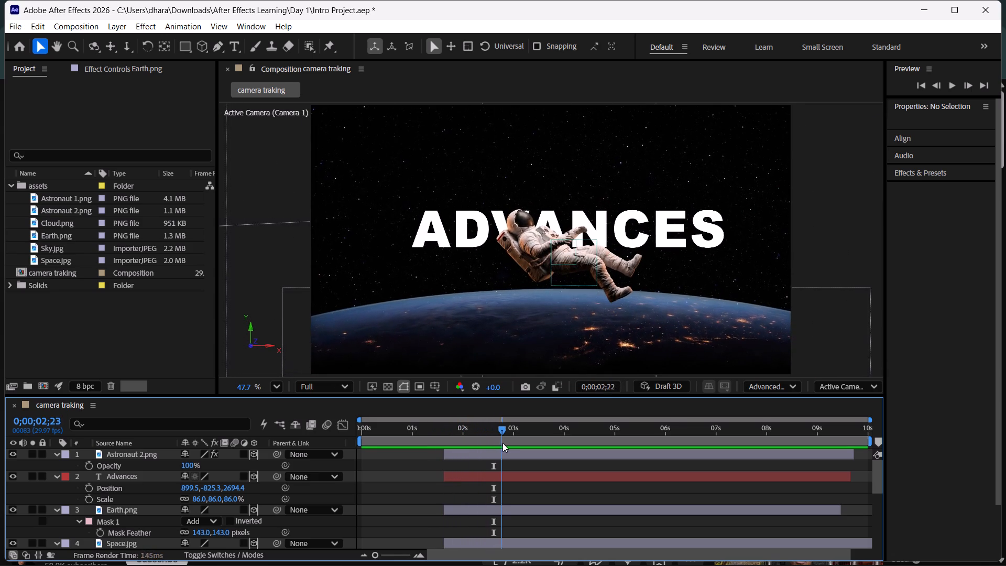
drag(502, 443, 339, 418)
key(space)
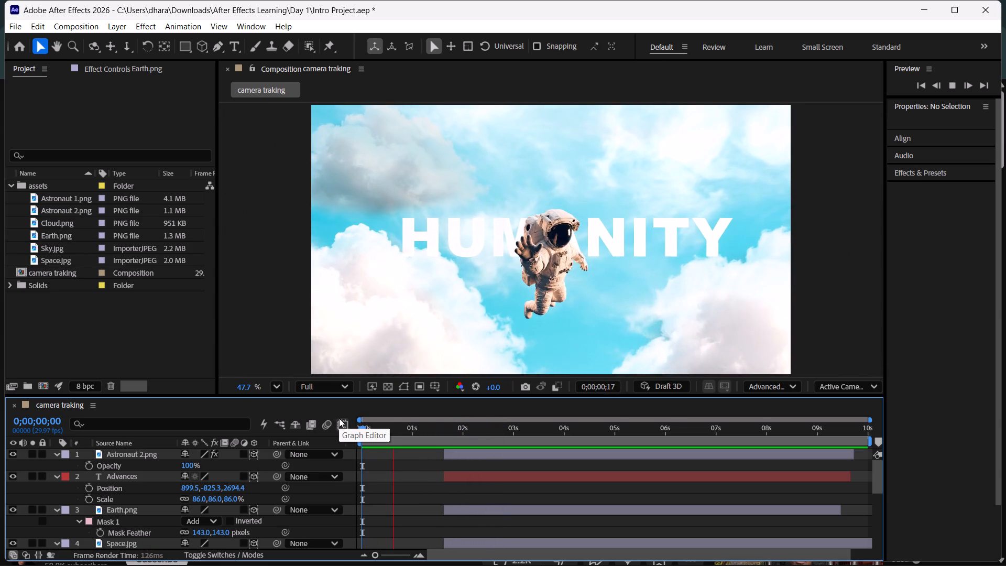
key(space)
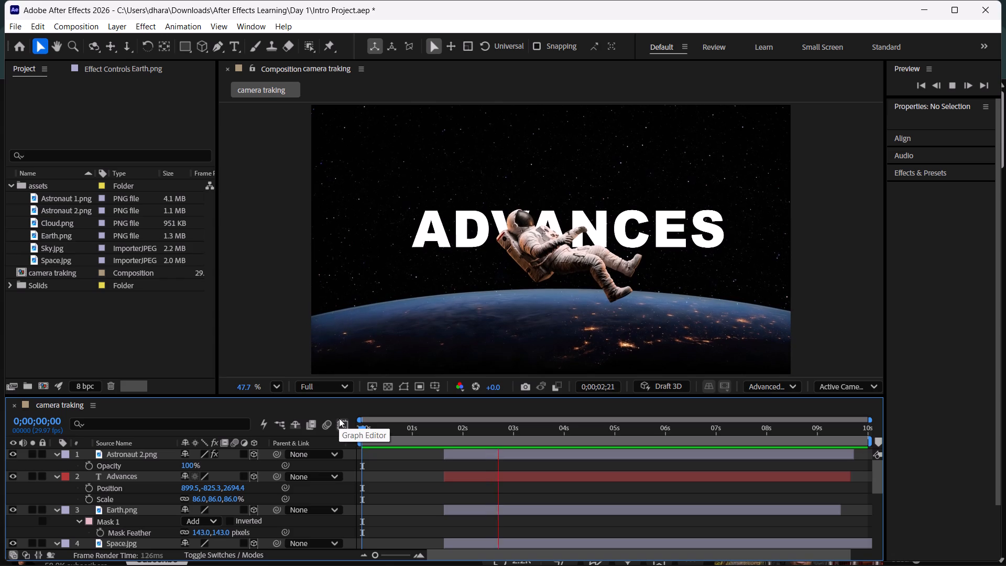
drag(452, 428, 435, 427)
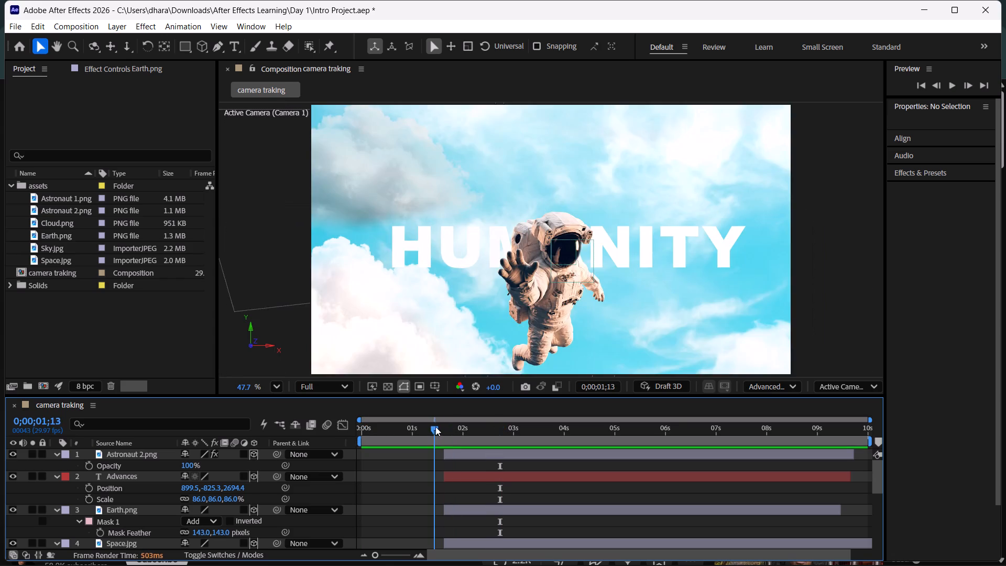
Scrub the composition to 0;00;01;17, just before the space layers start.
drag(435, 427, 442, 426)
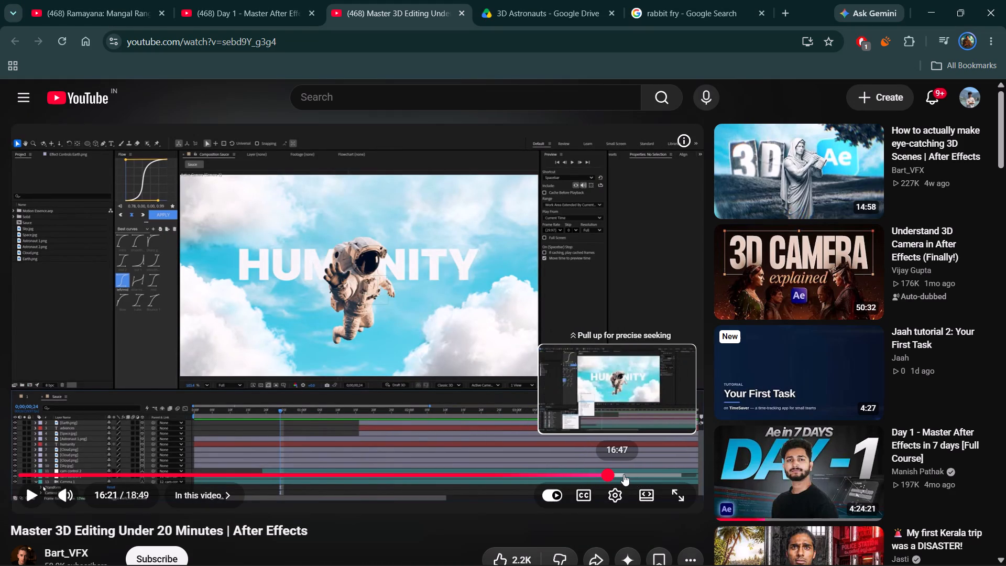
Skim the YouTube tutorial from 16:47 to past 18:05, covering the colour adjustment, camera easing and layer finishing.
click(624, 474)
key(space)
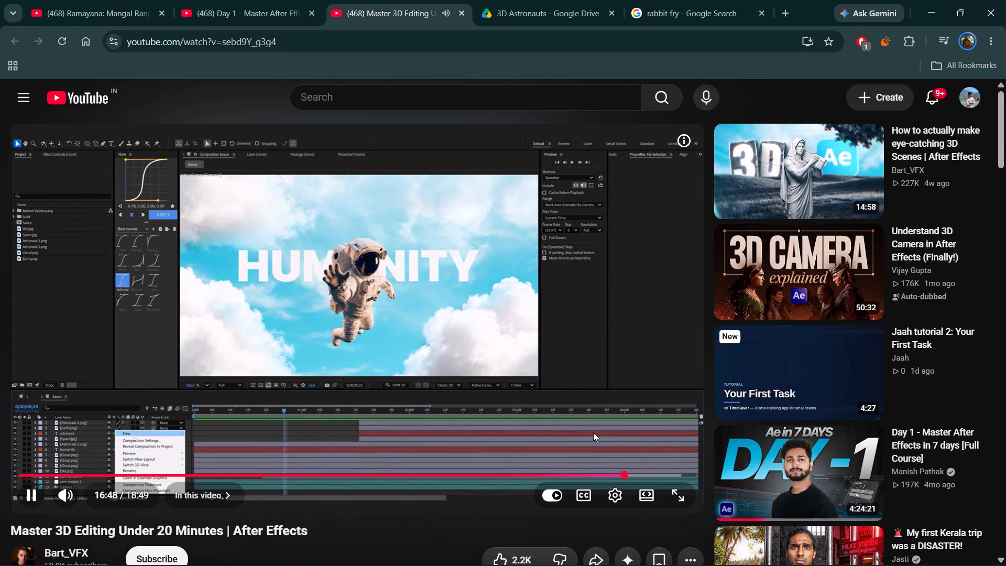
key(Right)
key(Right)
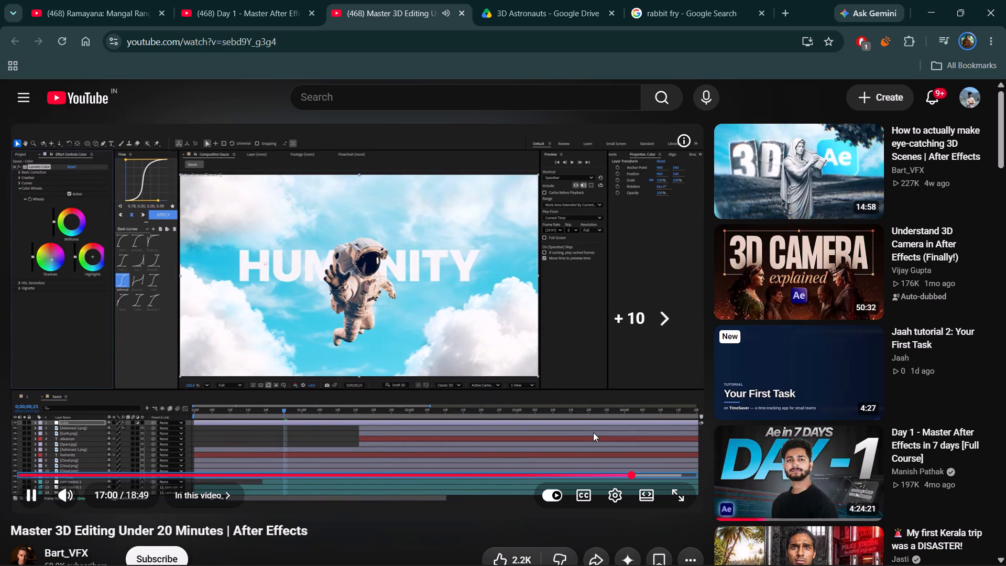
key(Right)
key(Right)
key(Right)
key(Right)
key(Right)
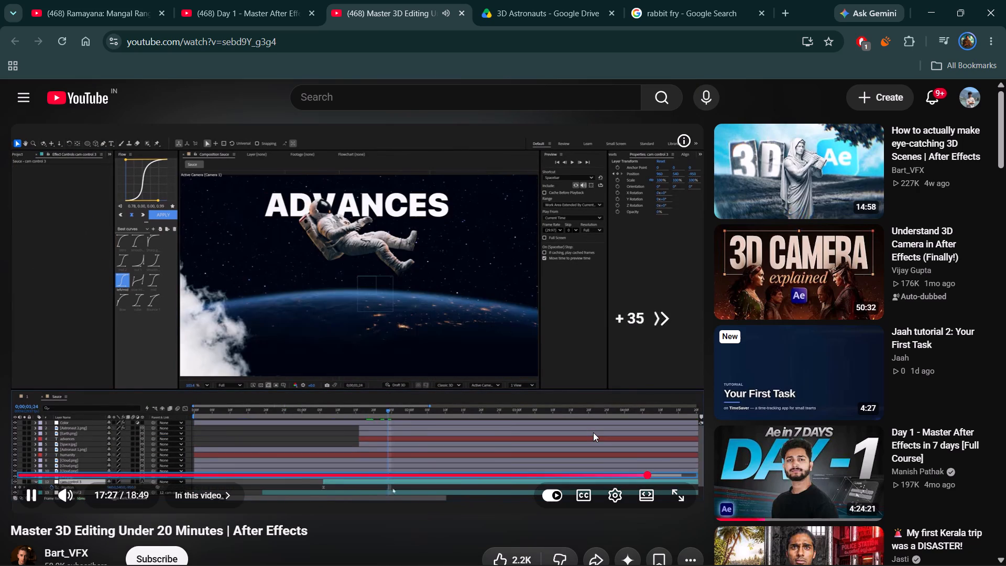
key(Right)
key(Right)
key(Right)
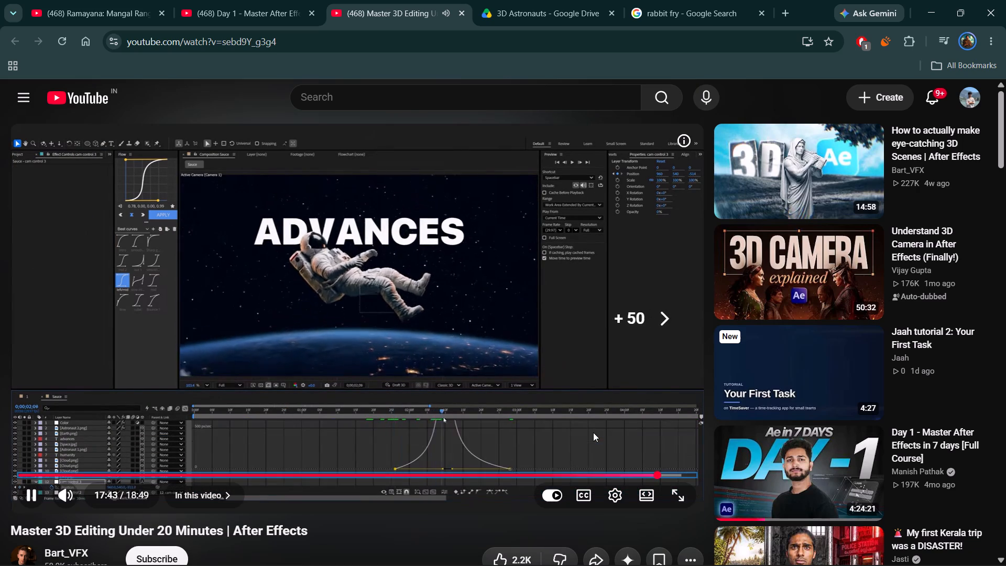
key(Right)
key(Right)
key(Right)
key(Right)
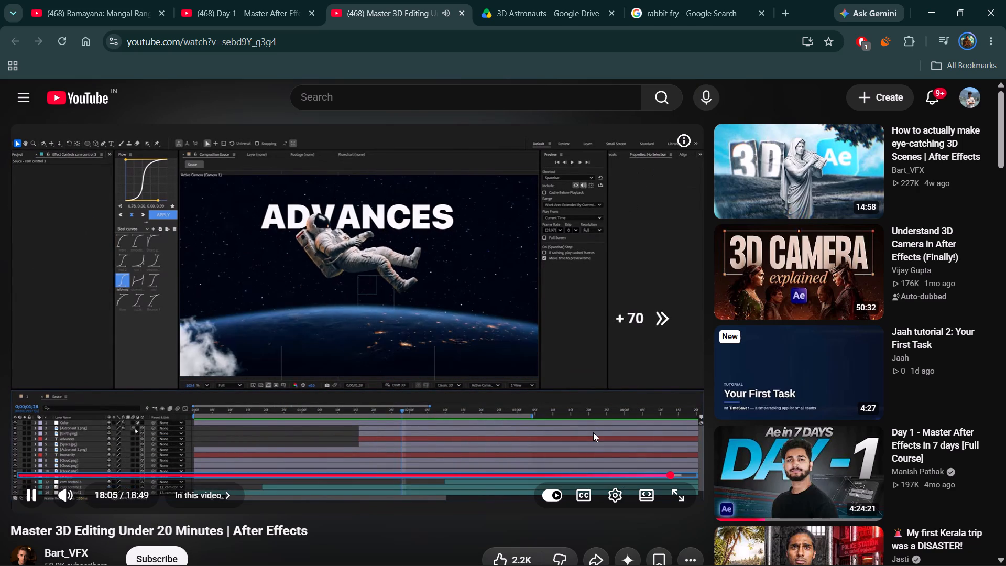
key(Right)
Review the tutorial's closing previews and astronaut position animation, and pause the video at 18:33.
key(Left)
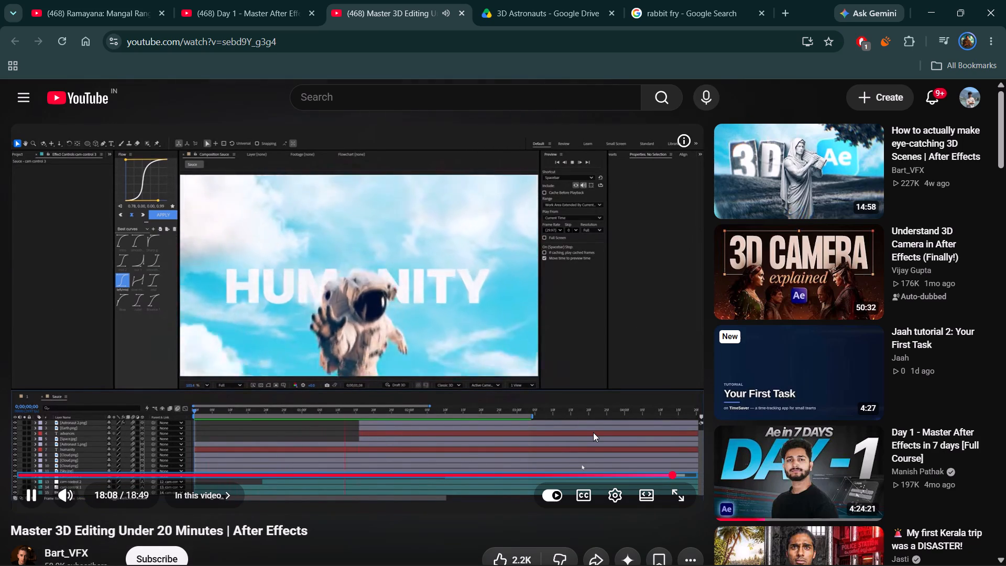
key(Left)
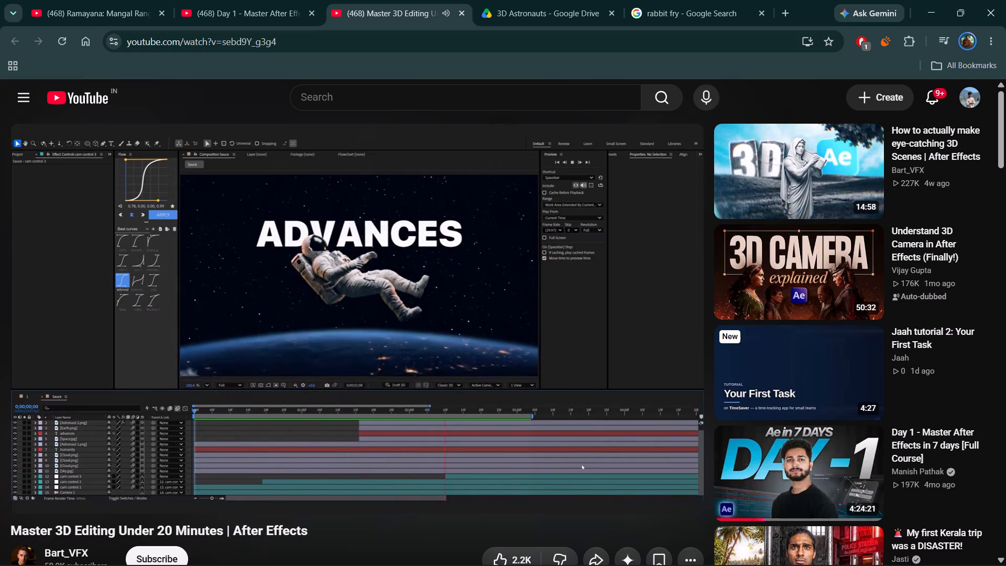
key(Right)
key(Right)
key(Right)
key(Right)
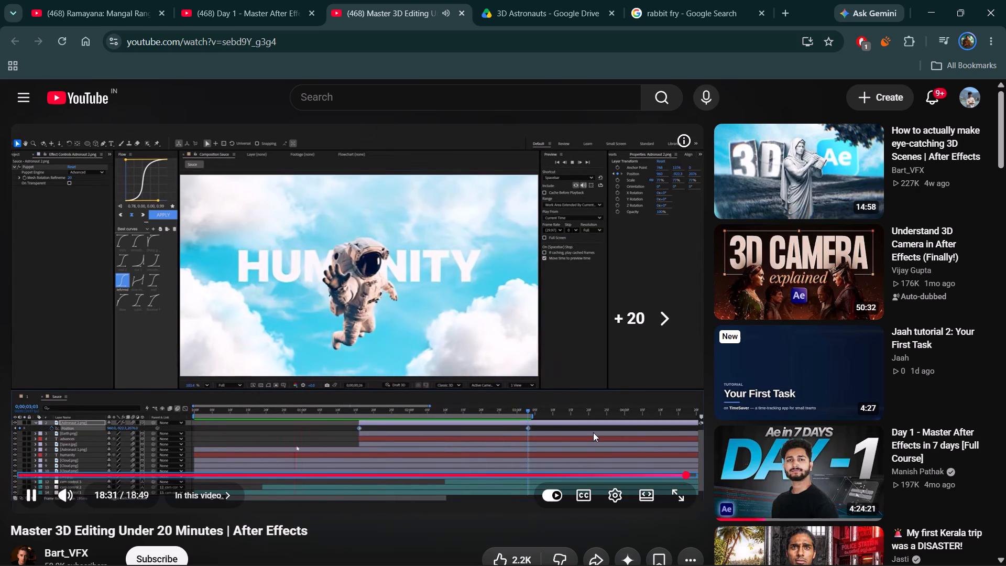
key(Left)
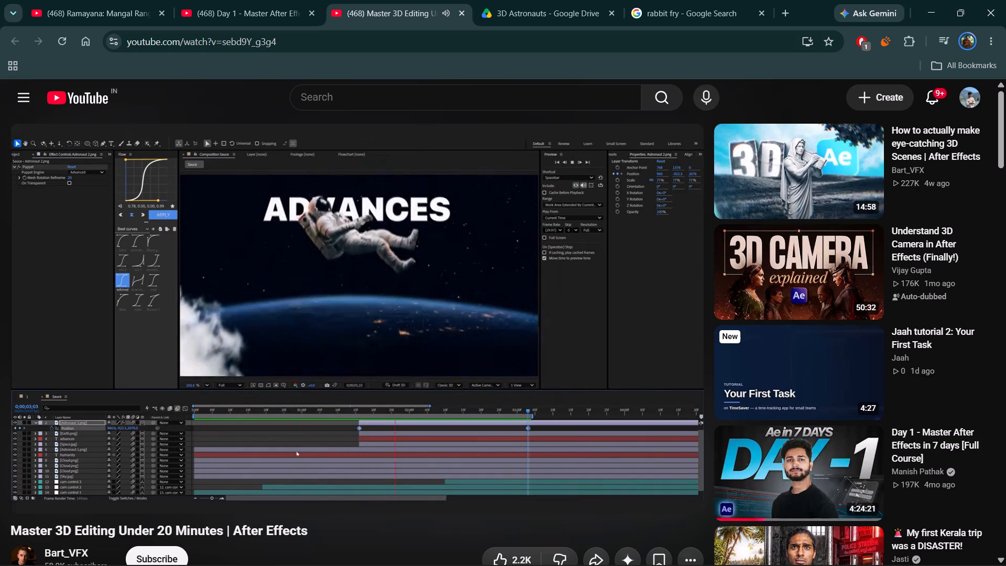
key(space)
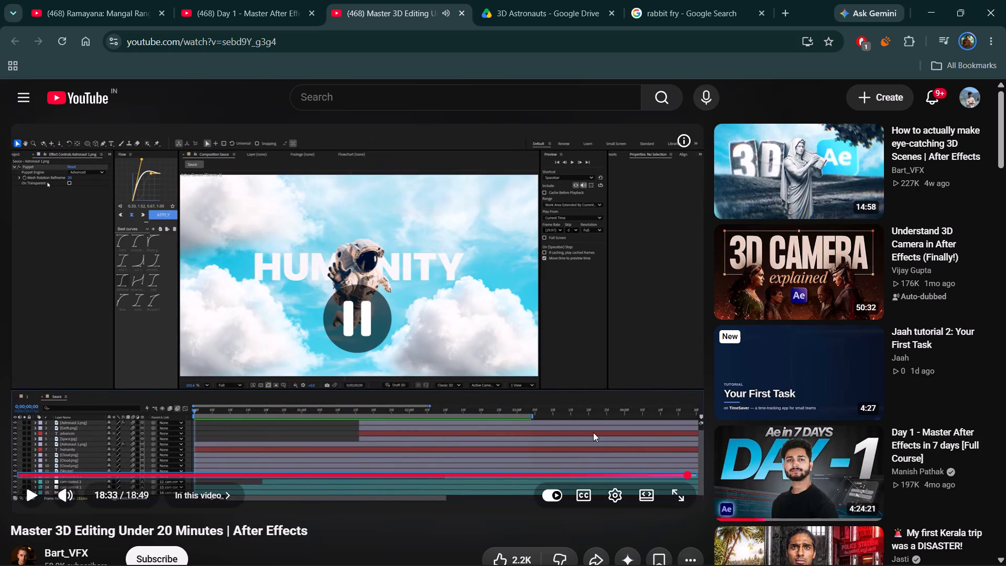
Switch to After Effects, select all layers and collapse their expanded properties in the timeline.
key(alt+Tab)
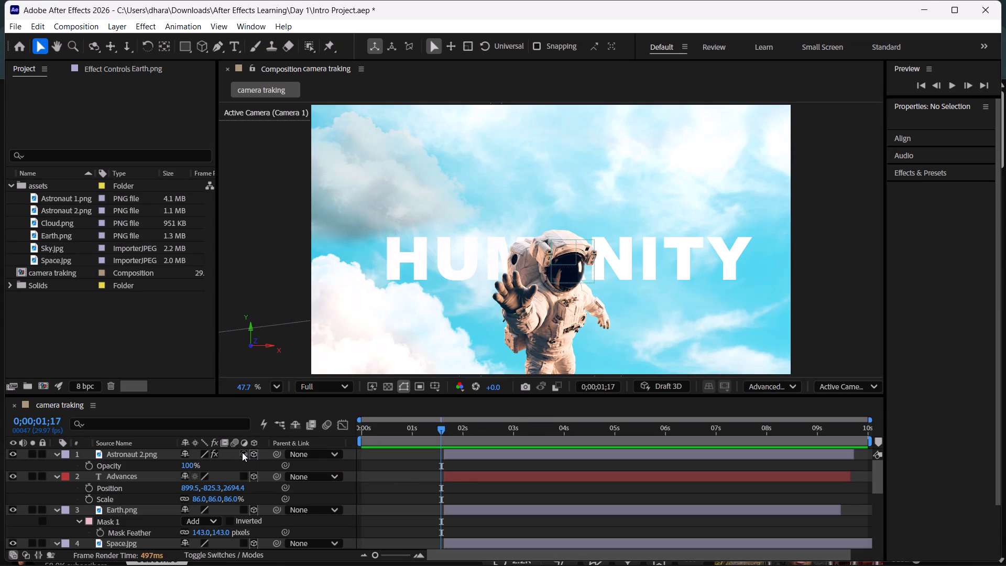
click(163, 454)
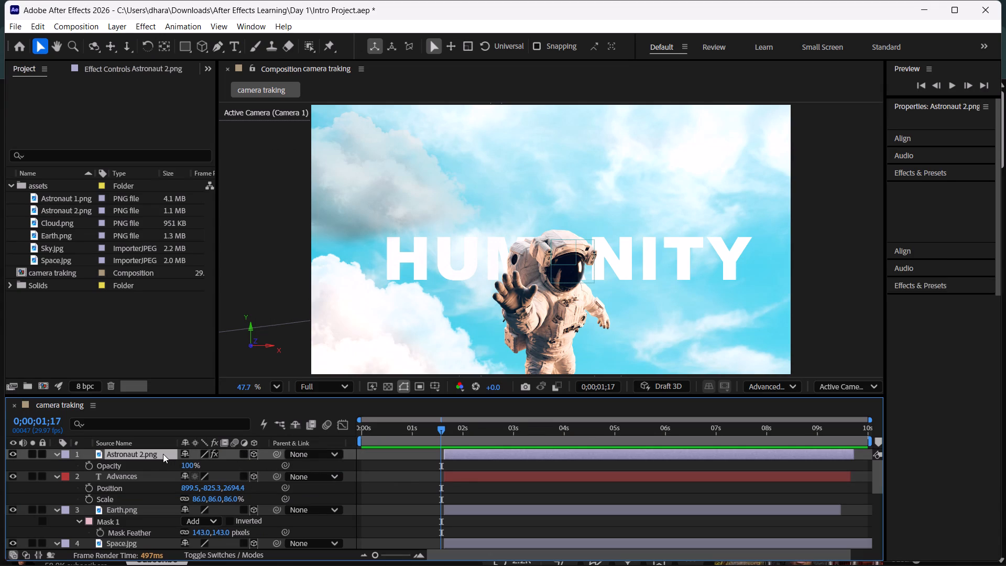
key(ctrl+a)
key(t)
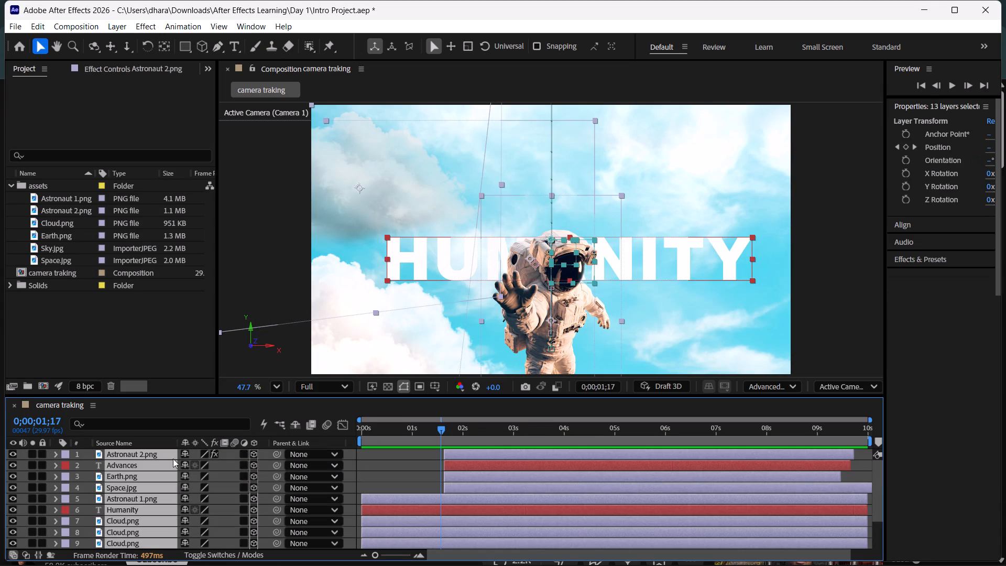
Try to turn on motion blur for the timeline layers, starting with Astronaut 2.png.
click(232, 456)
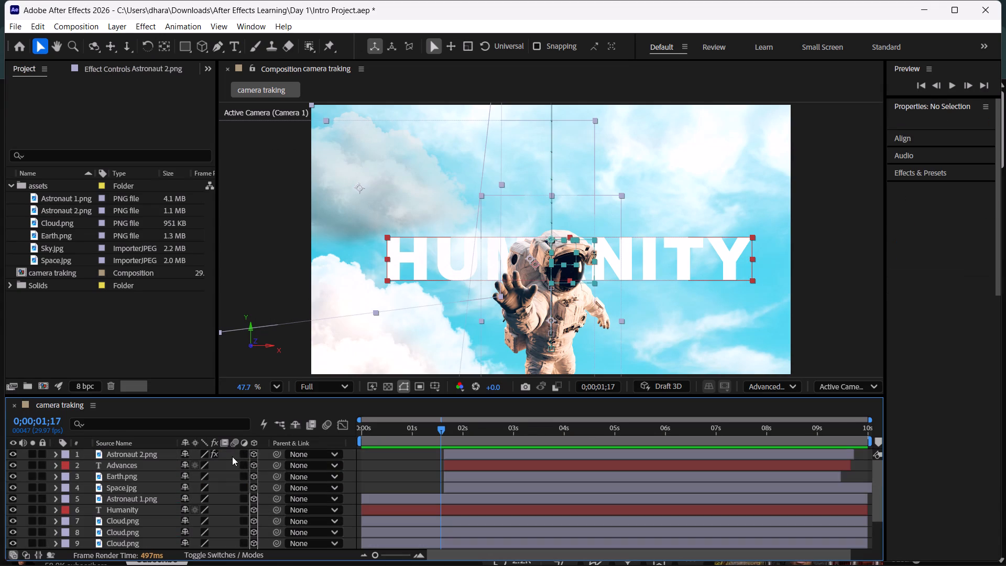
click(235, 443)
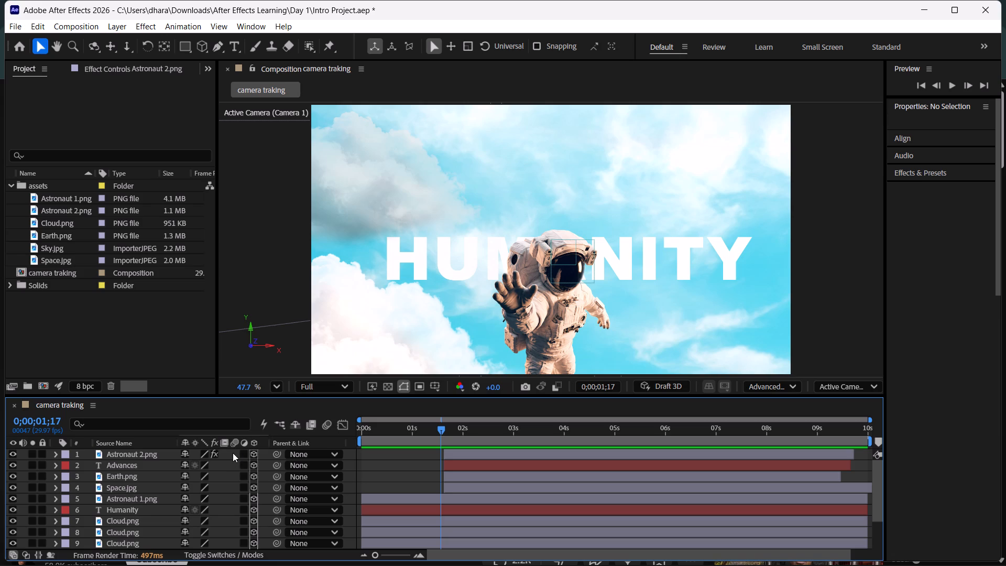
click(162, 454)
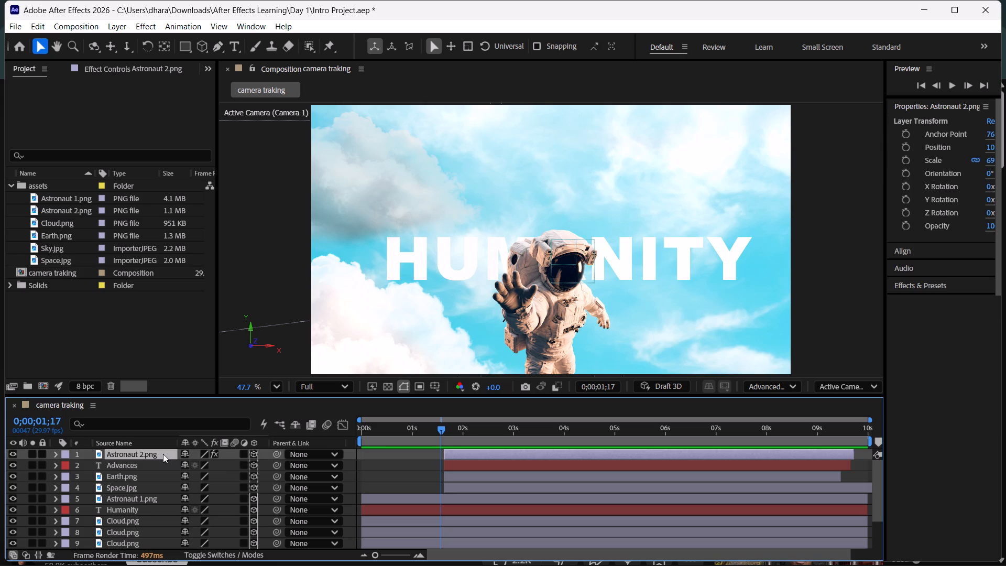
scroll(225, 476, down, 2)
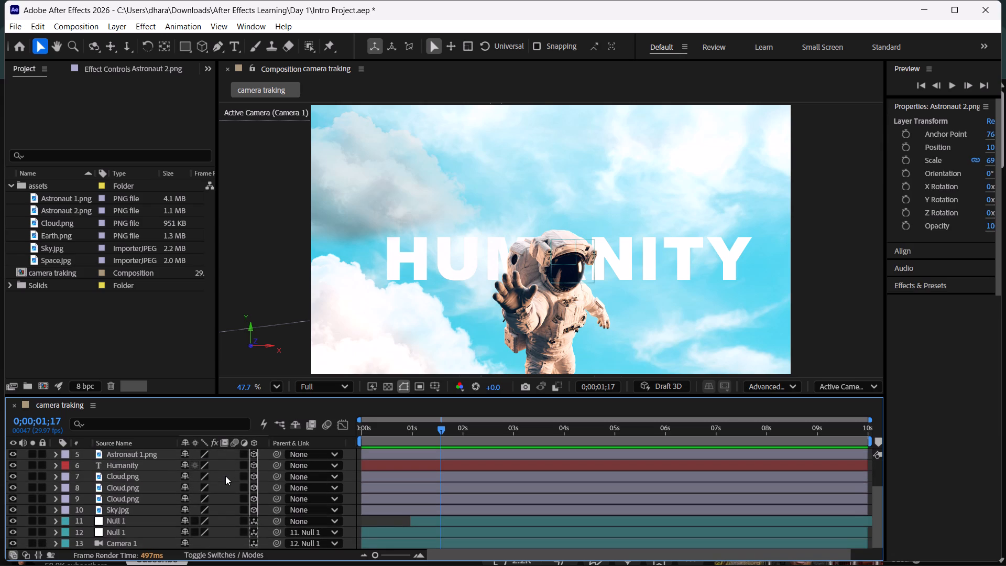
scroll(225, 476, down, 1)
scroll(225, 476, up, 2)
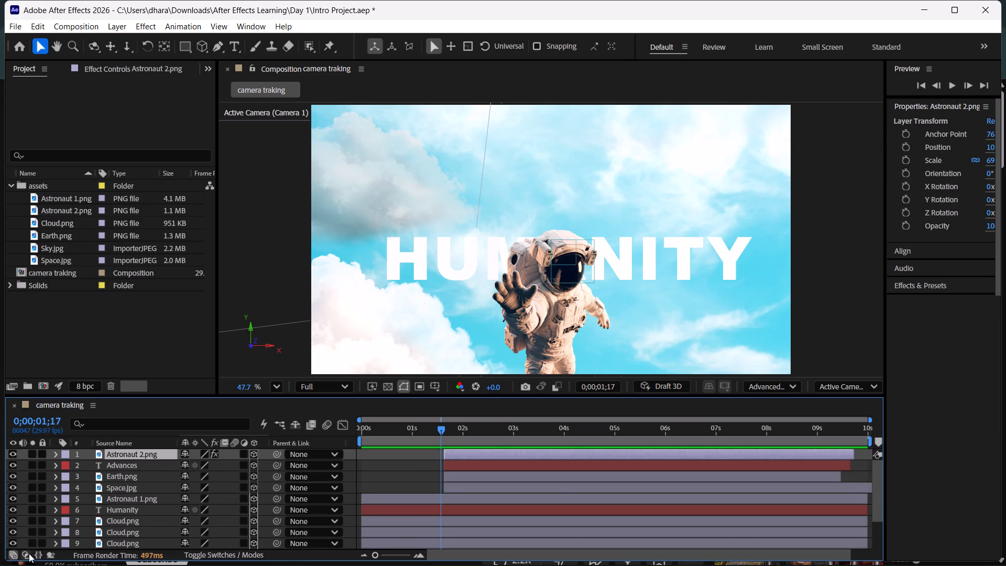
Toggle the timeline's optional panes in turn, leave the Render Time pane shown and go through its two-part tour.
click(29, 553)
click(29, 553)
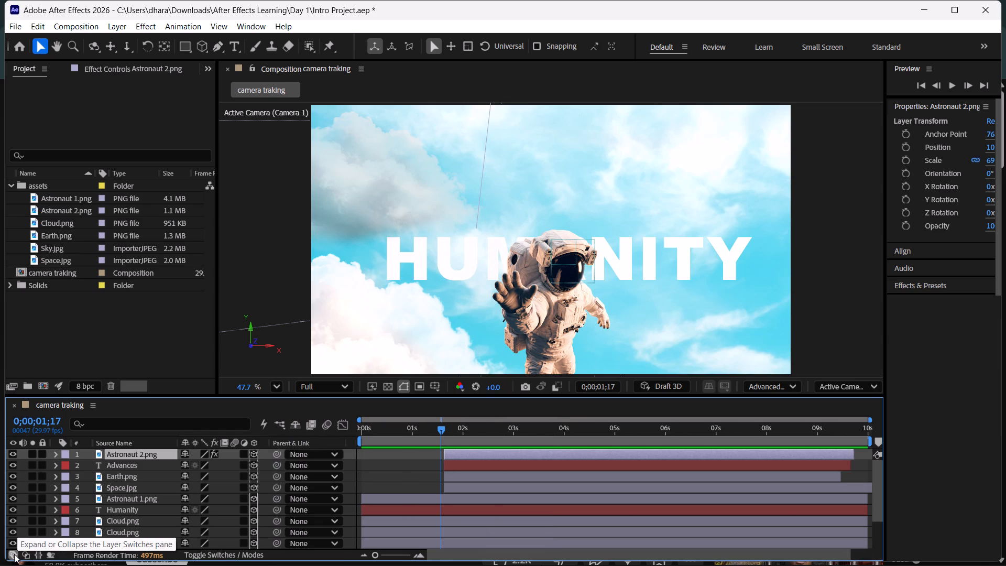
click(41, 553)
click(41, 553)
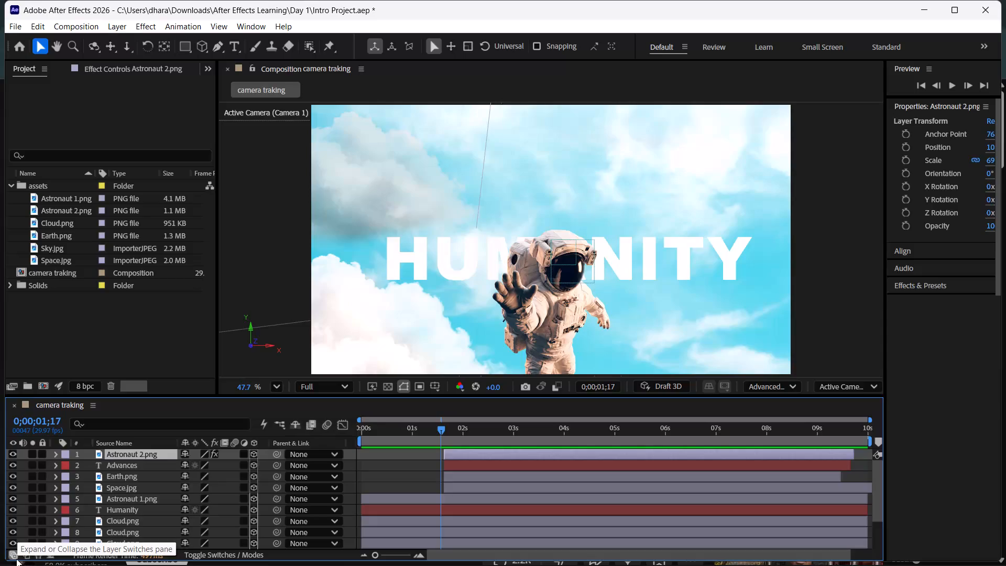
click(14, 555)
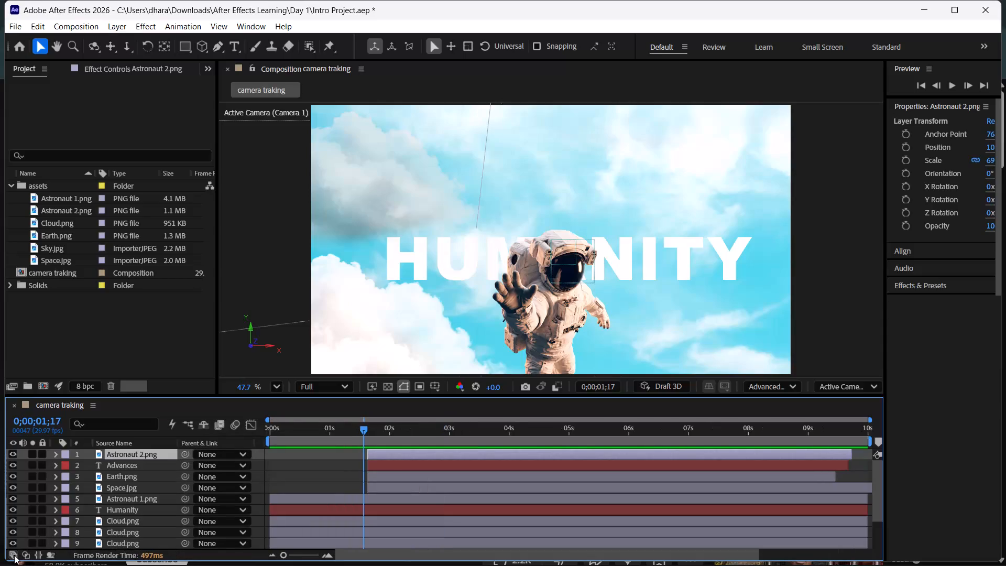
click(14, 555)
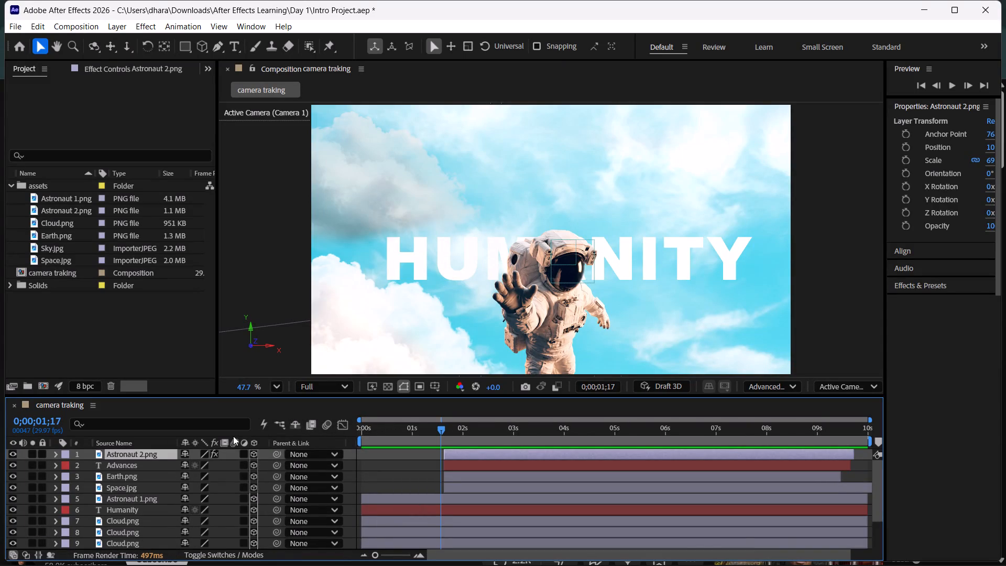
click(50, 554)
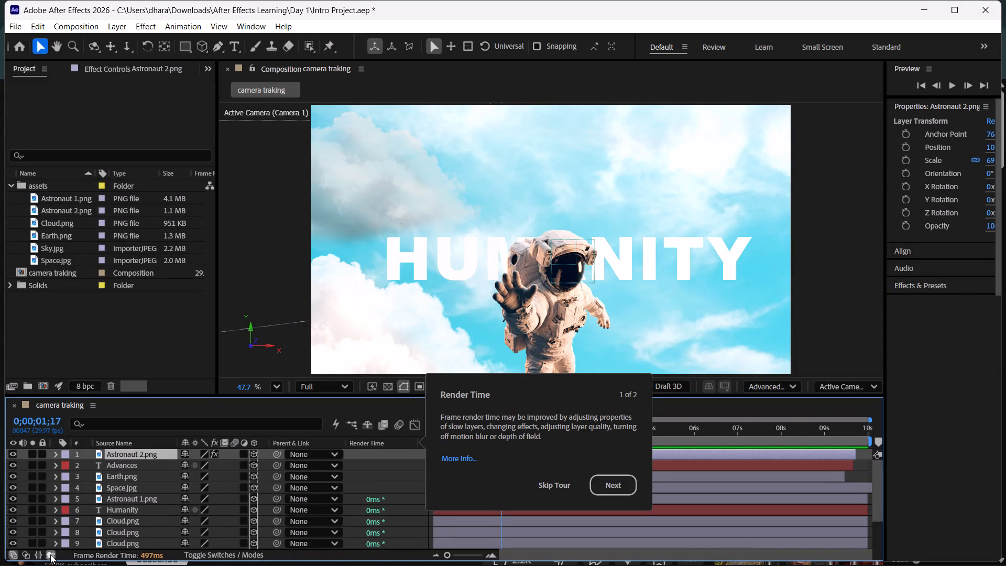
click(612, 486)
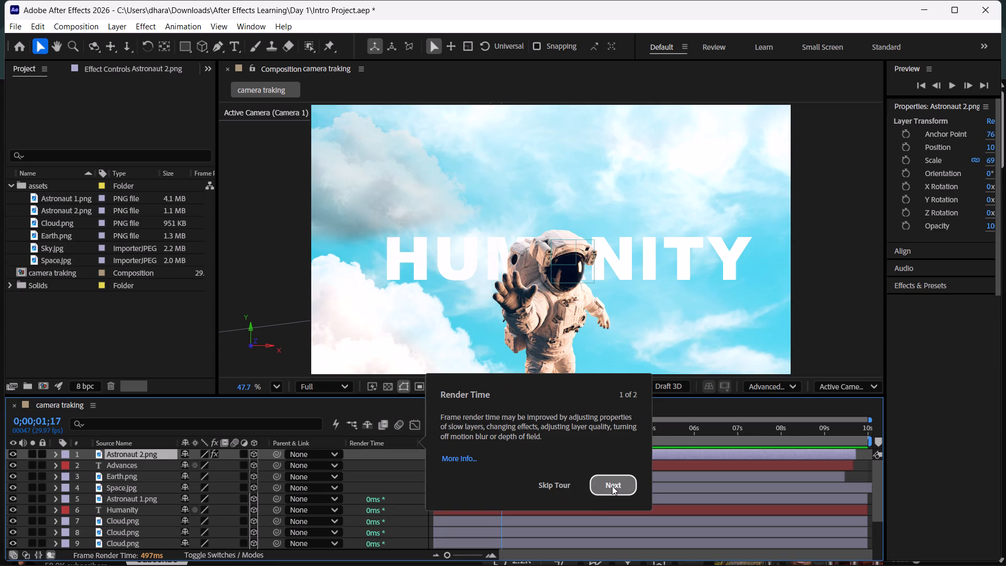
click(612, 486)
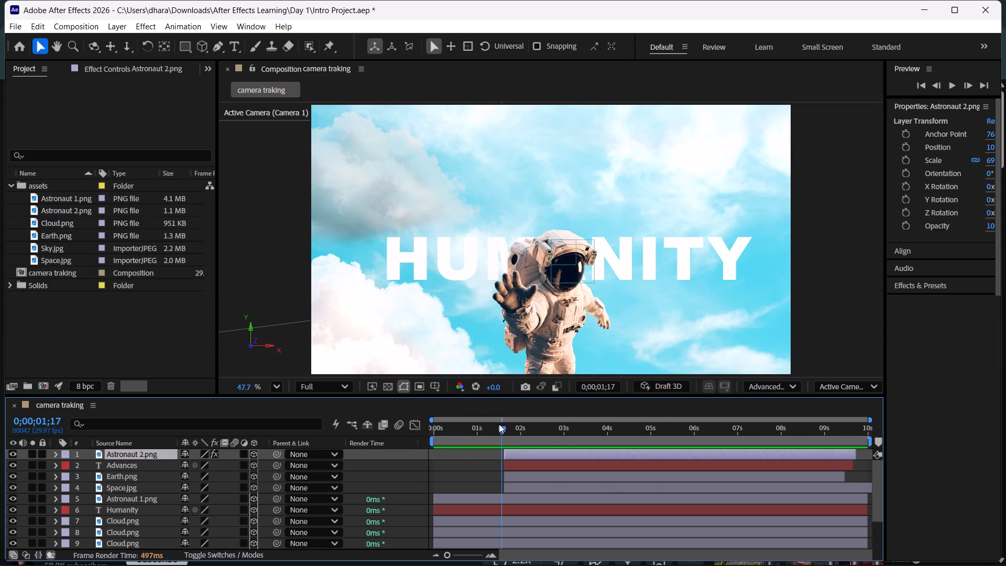
Play the composition from the start into the Advances scene and scrub back to about 0;00;01;08.
drag(498, 427, 415, 431)
key(space)
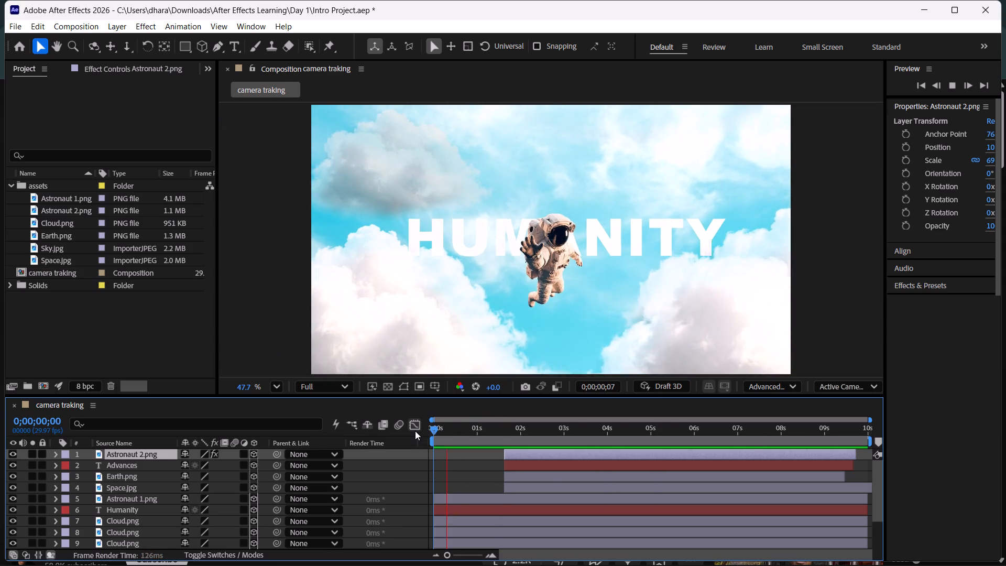
key(space)
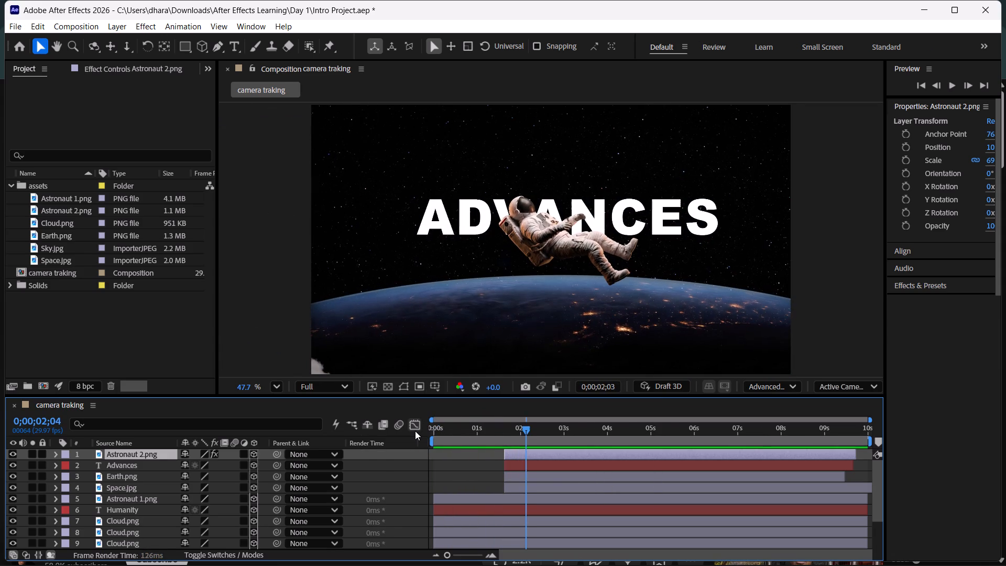
drag(515, 432, 470, 432)
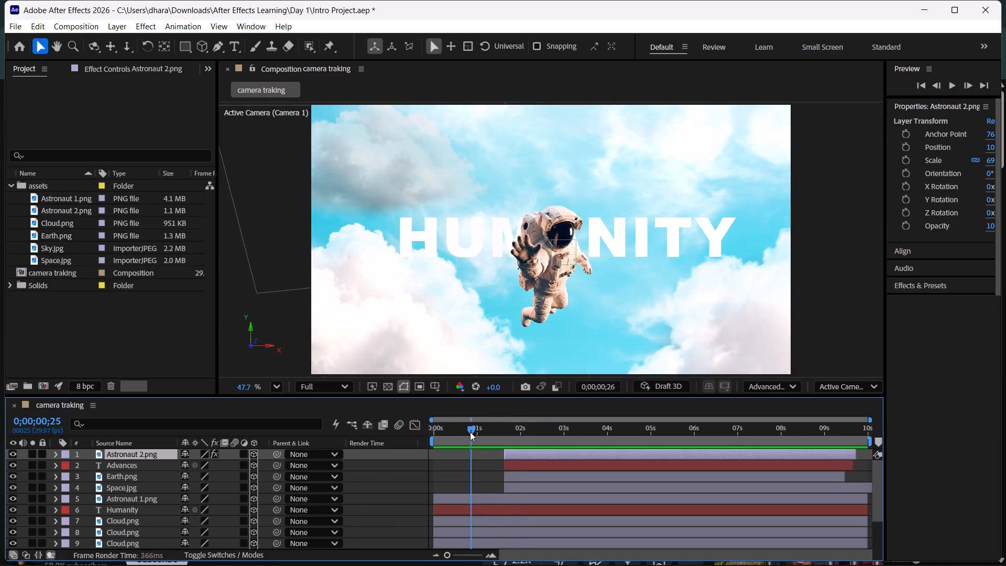
drag(470, 432, 489, 437)
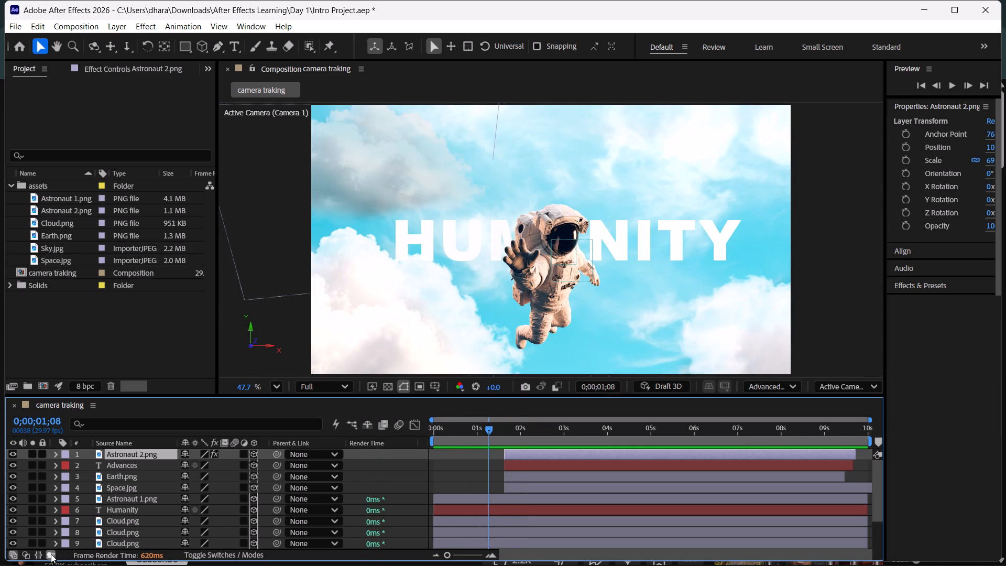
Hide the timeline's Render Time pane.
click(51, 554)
Replay the composition from the start and scrub between about 0;00;01;08 and 0;00;01;22 to examine the transition.
drag(391, 430, 385, 430)
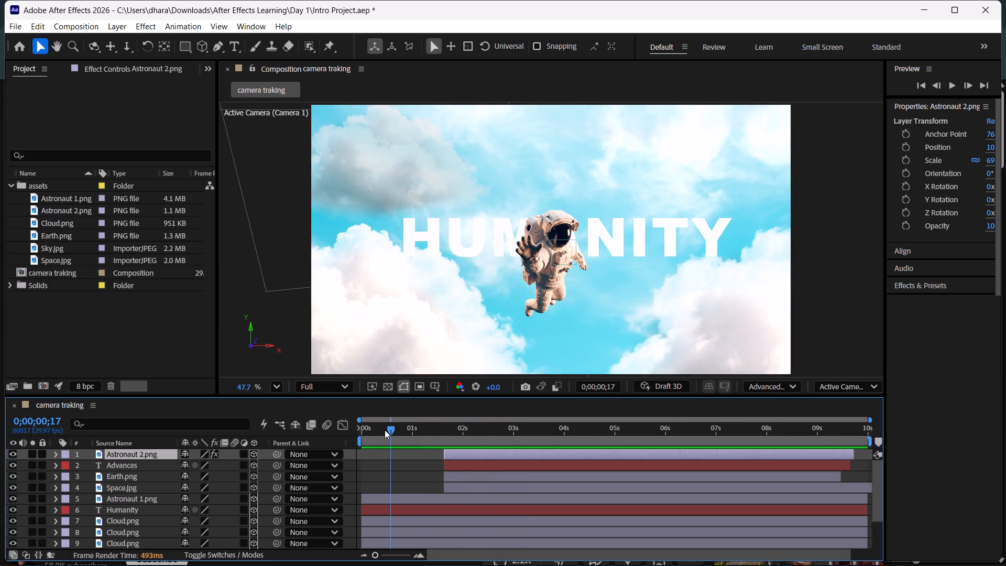
drag(385, 430, 359, 430)
key(space)
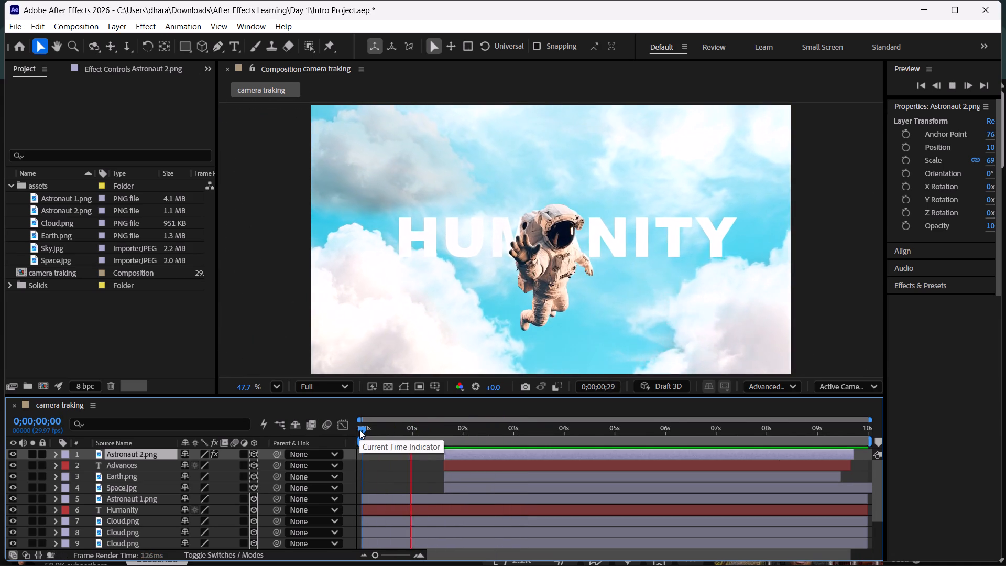
key(space)
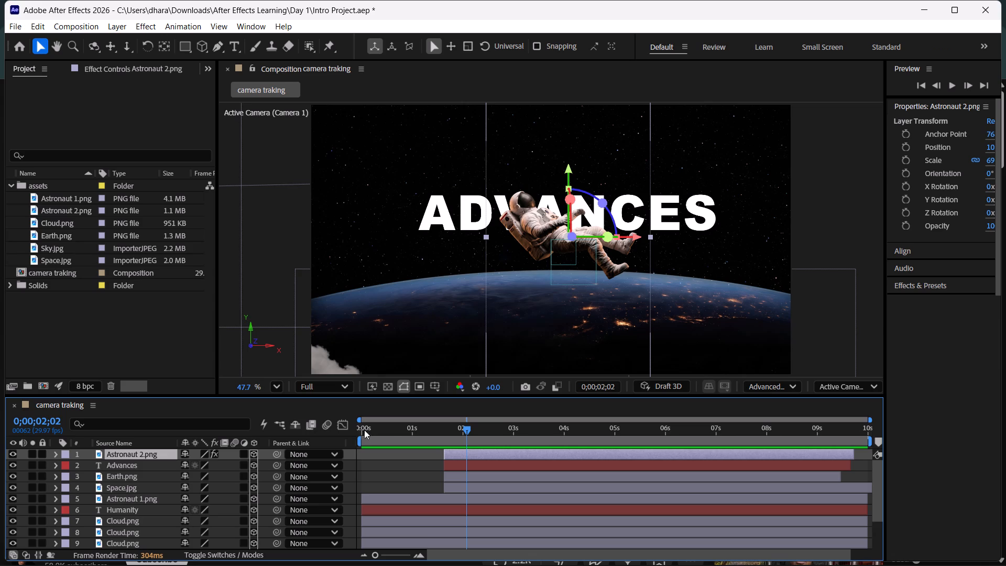
drag(390, 432, 431, 439)
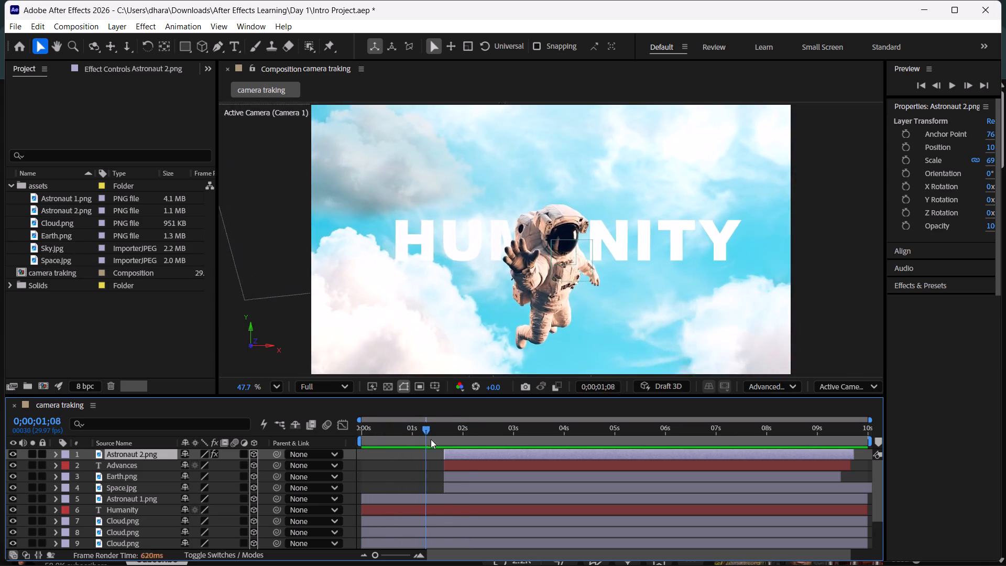
drag(431, 439, 449, 447)
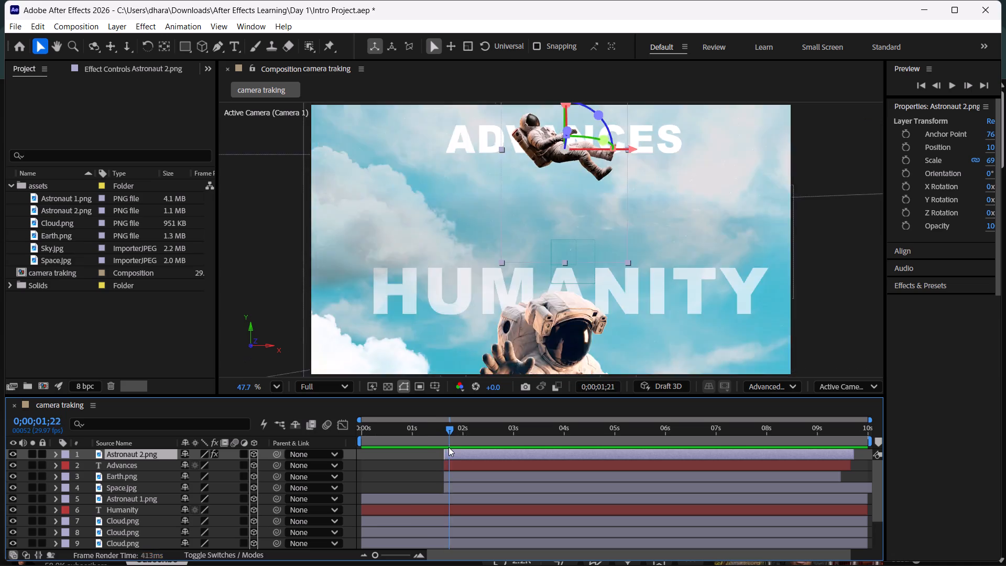
Move the current time back to about 0;00;00;04 and deselect the Astronaut 2.png layer.
drag(449, 447, 369, 429)
click(232, 441)
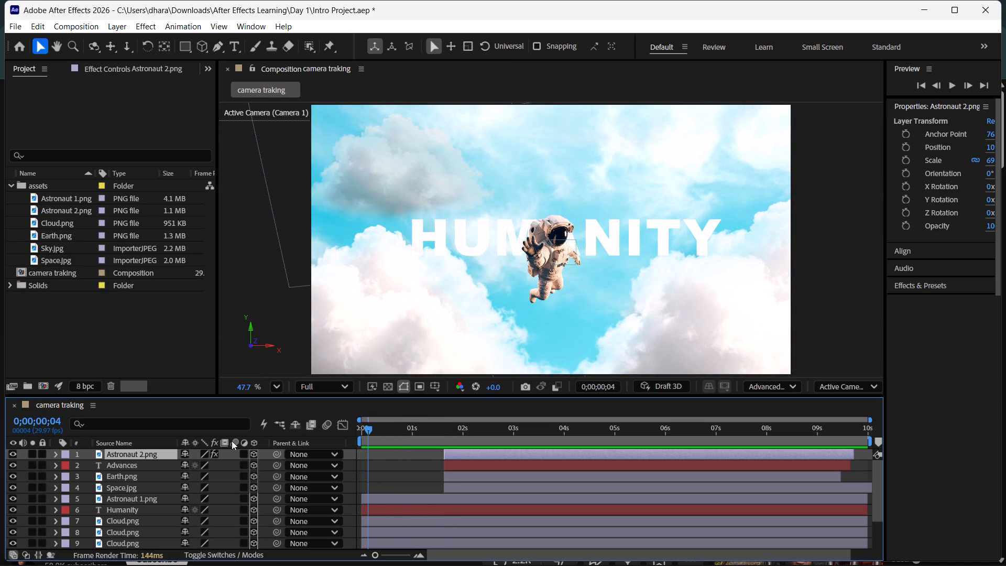
click(233, 444)
click(231, 456)
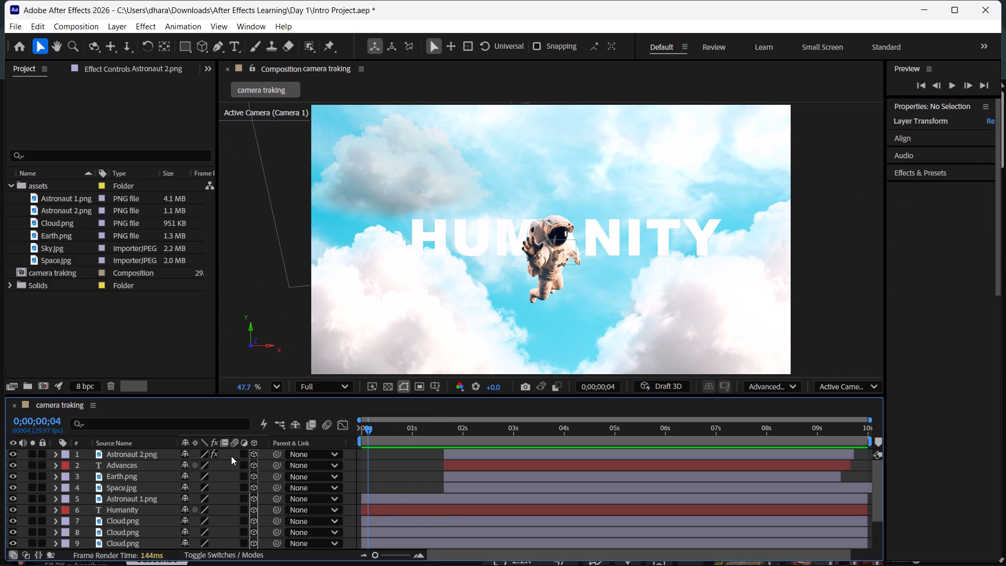
Switch to the YouTube tutorial in Chrome, seek it to 16:47 to check that moment, and return to After Effects.
key(alt+Tab)
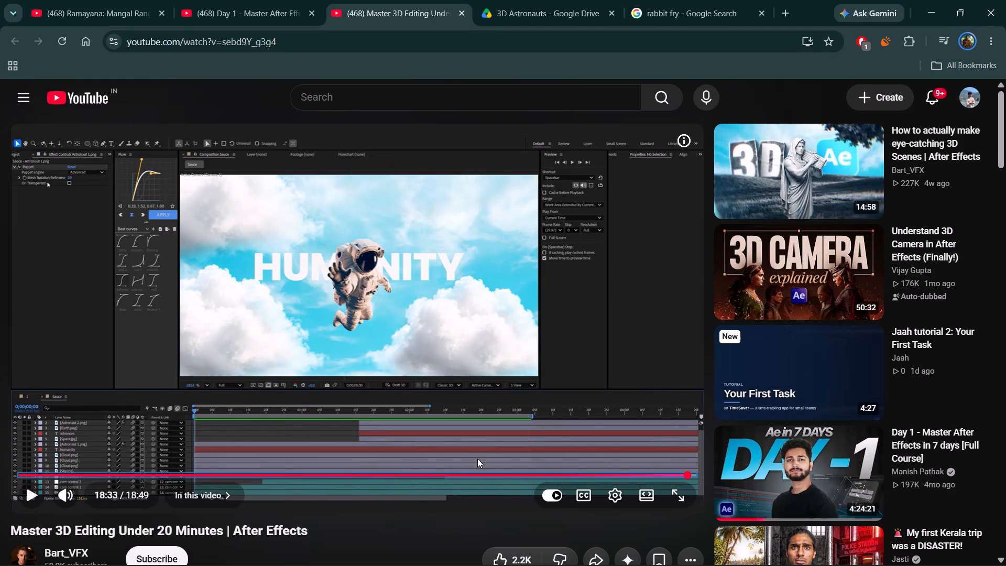
click(624, 474)
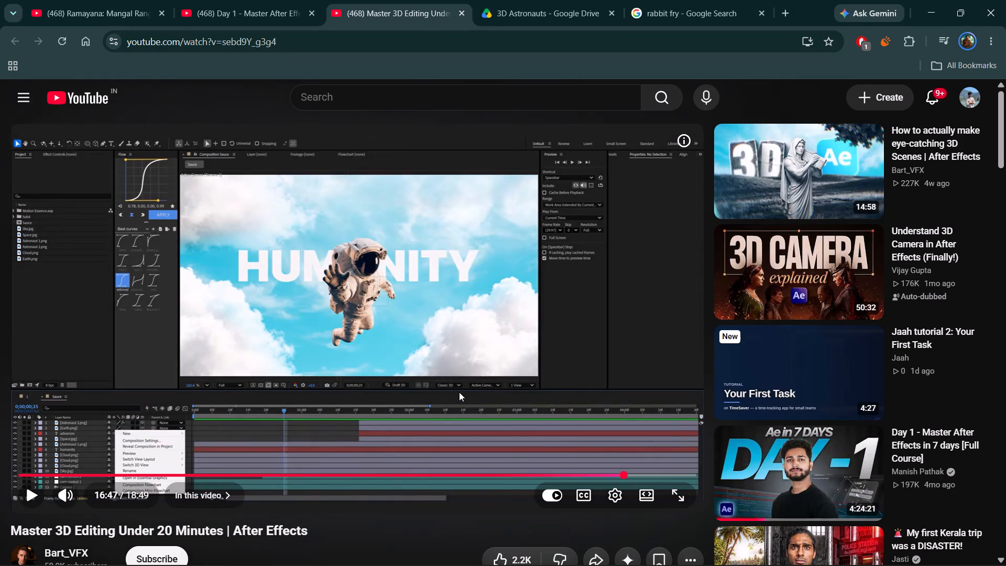
key(alt+Tab)
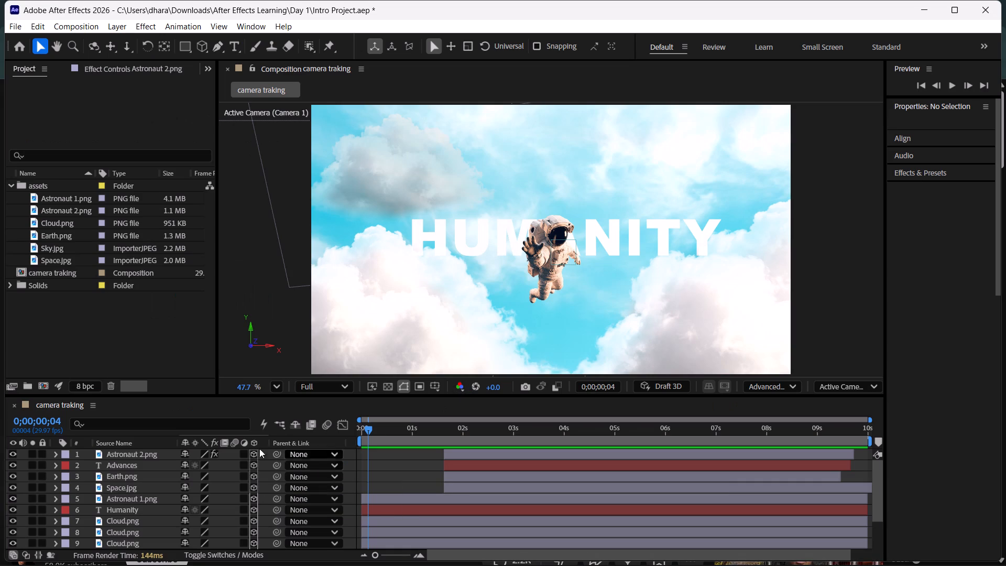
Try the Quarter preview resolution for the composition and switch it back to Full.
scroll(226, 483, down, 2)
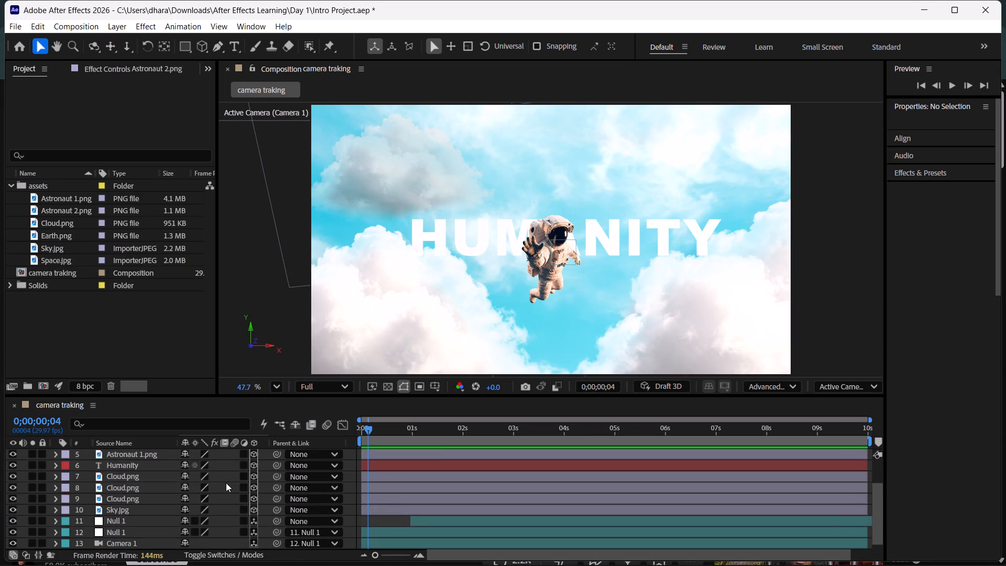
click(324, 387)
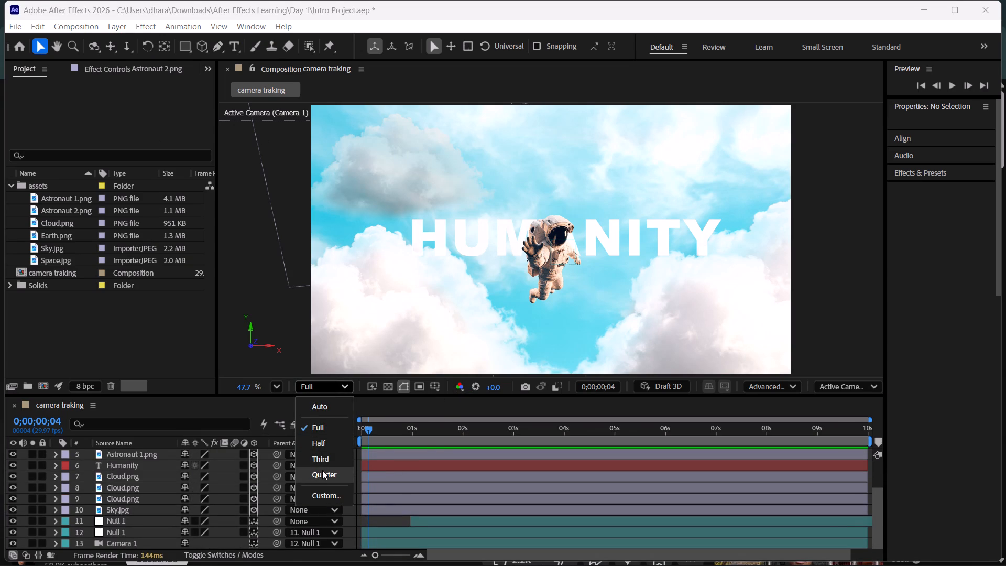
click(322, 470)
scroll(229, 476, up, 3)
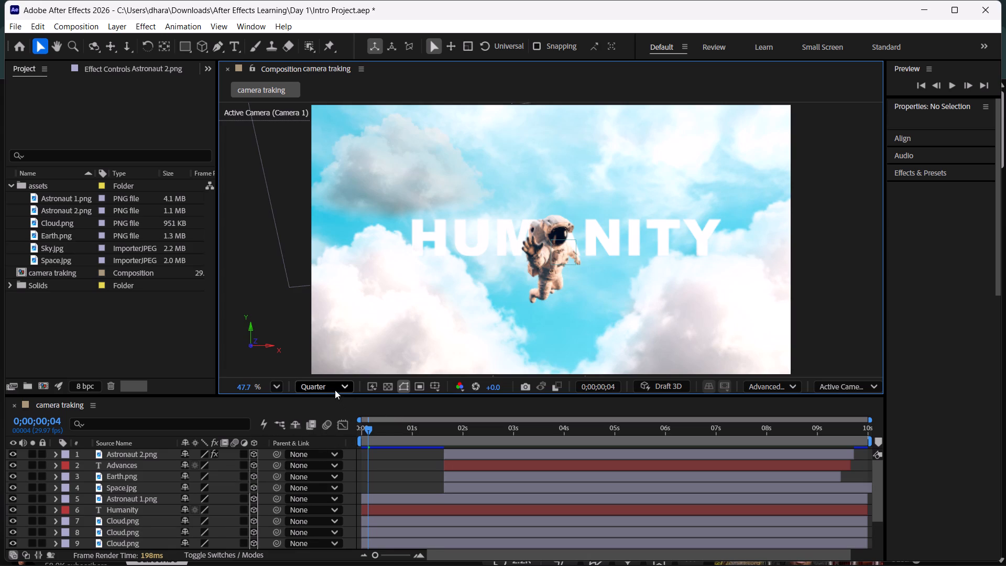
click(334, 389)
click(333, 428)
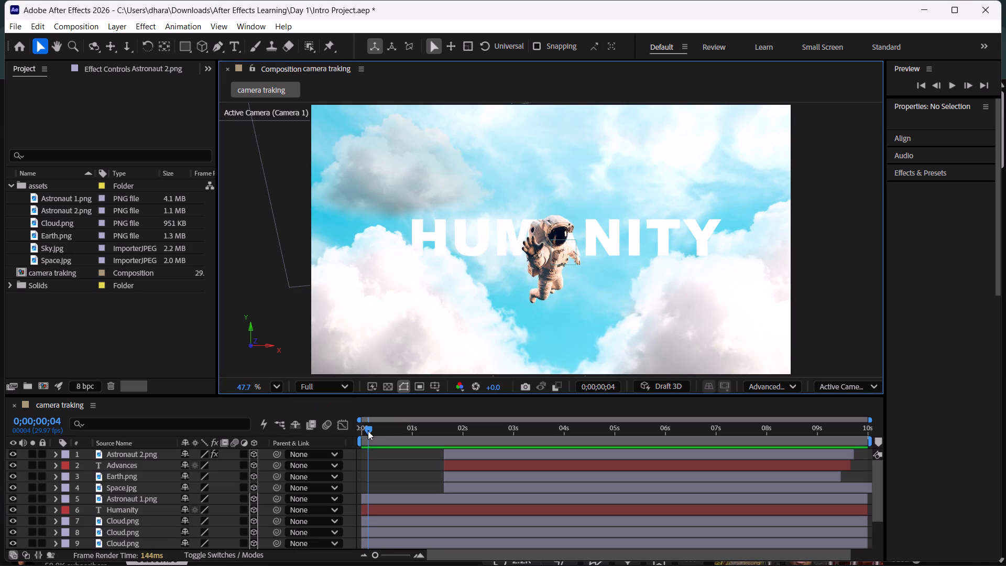
Scrub between the start and about 0;00;02;13 to examine the change from the Humanity scene to the Advances scene.
drag(371, 430, 396, 433)
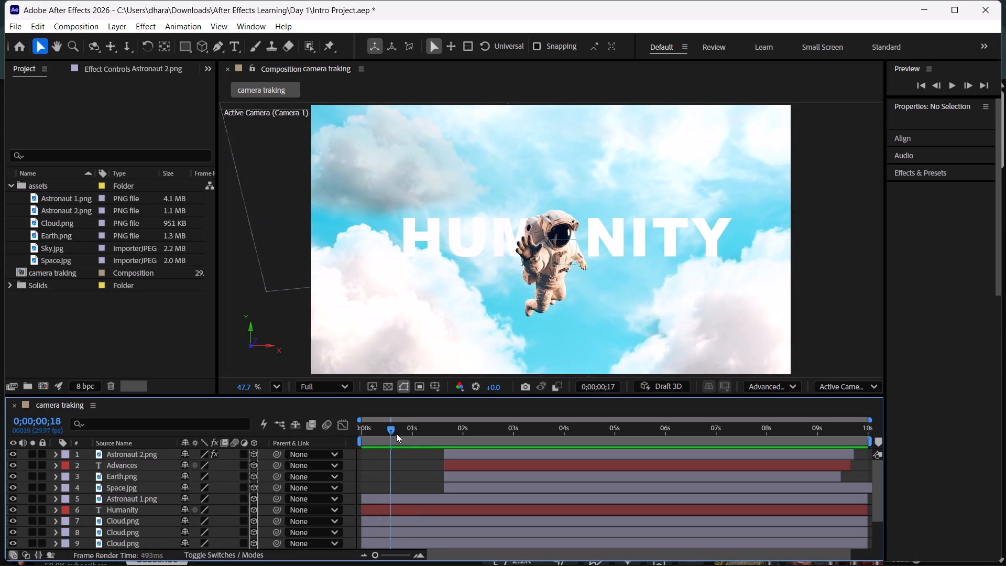
drag(396, 433, 445, 450)
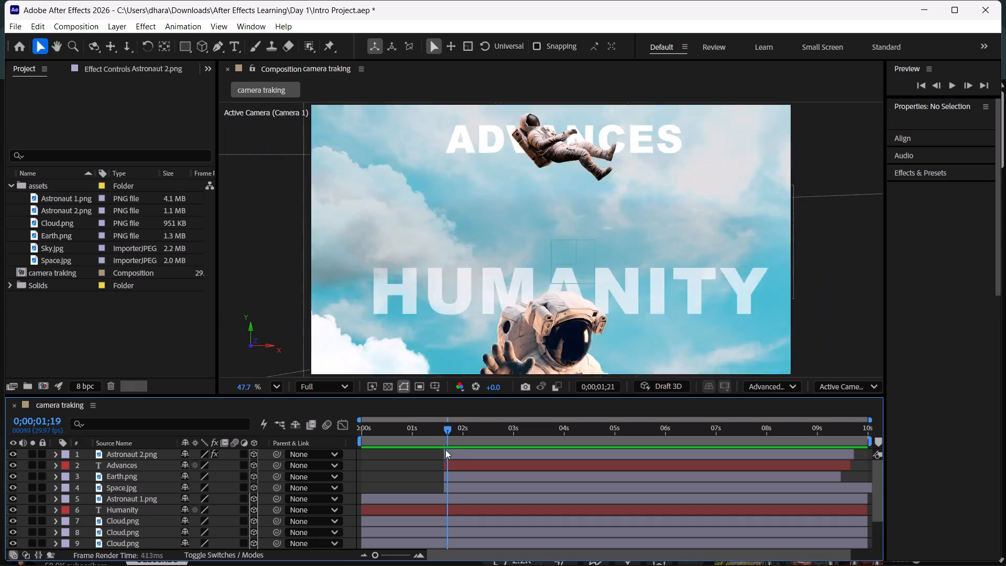
drag(445, 450, 440, 447)
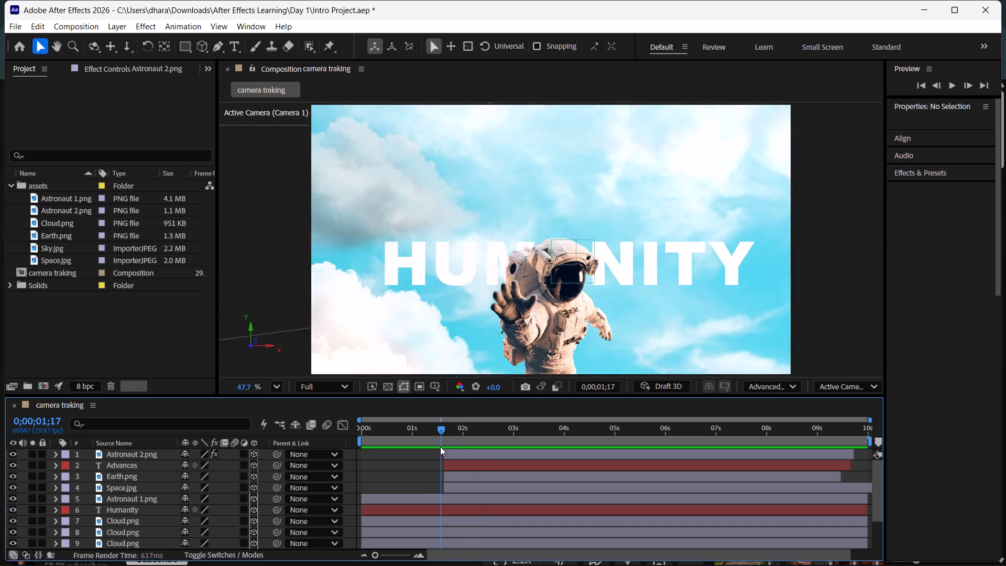
drag(440, 447, 442, 450)
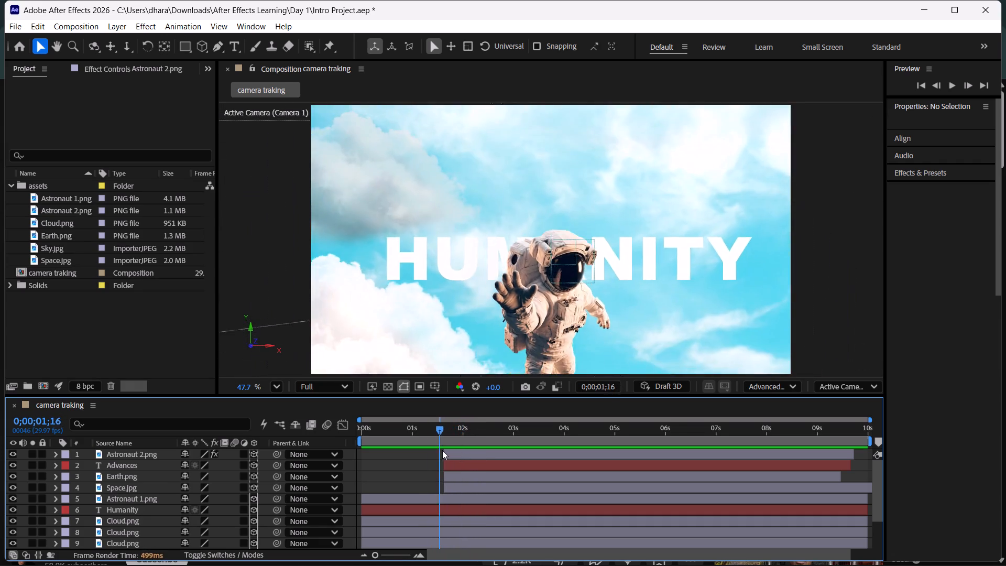
drag(442, 450, 490, 456)
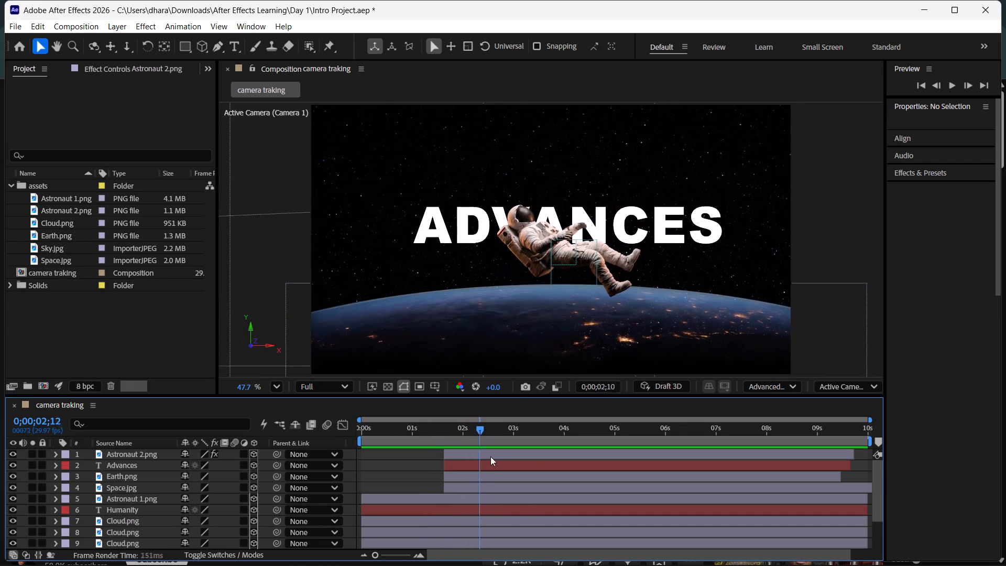
drag(490, 456, 362, 424)
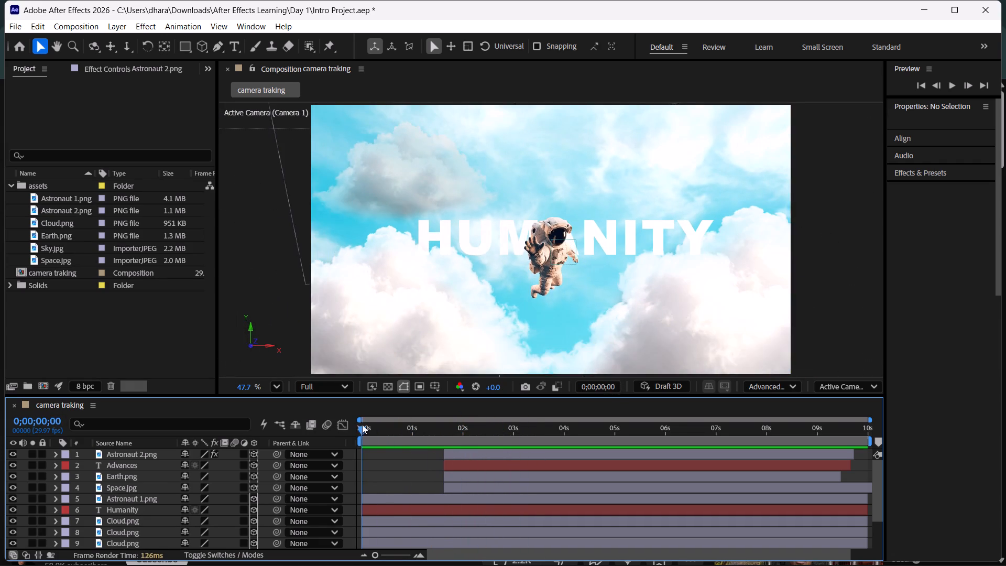
drag(362, 424, 442, 449)
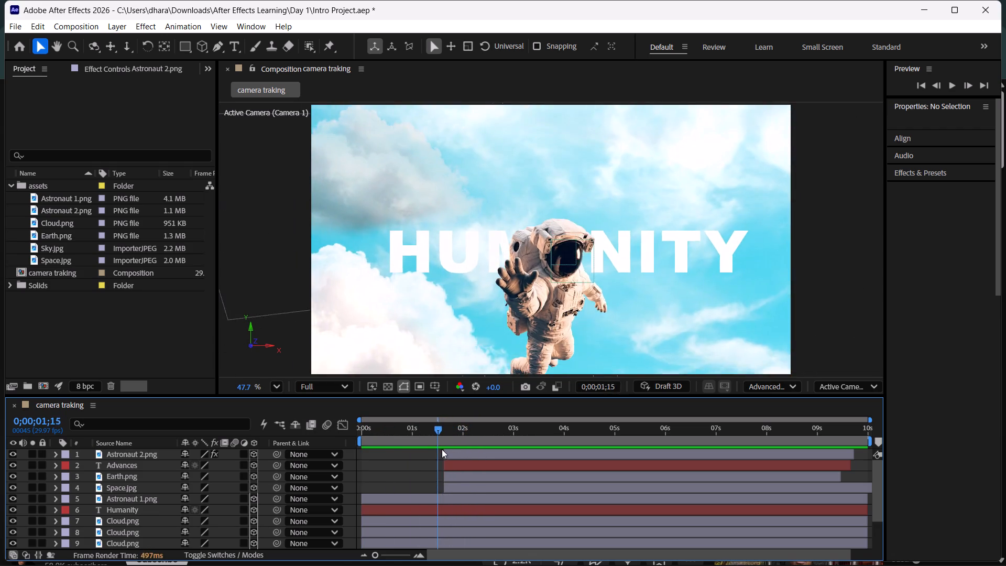
drag(442, 449, 485, 466)
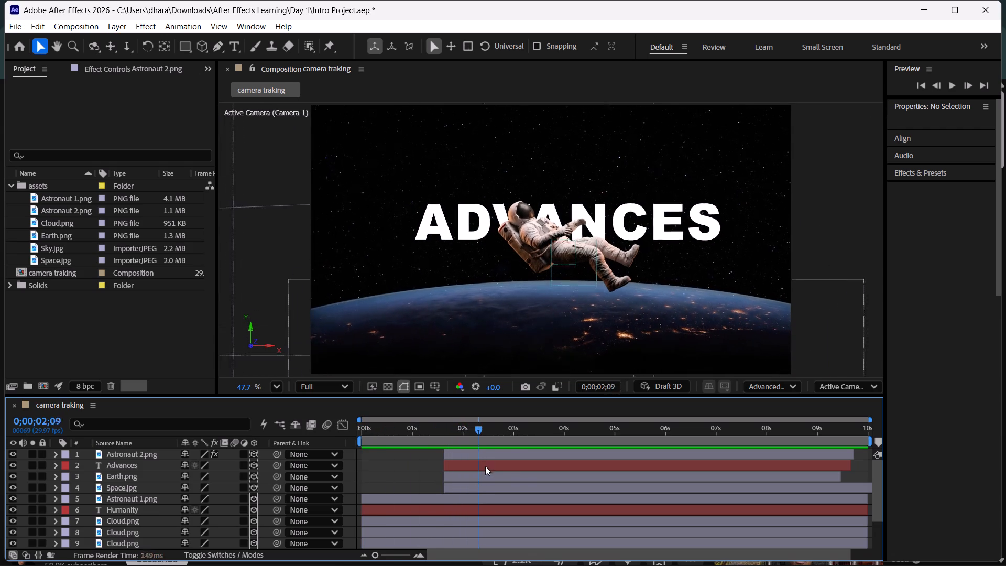
drag(485, 466, 456, 472)
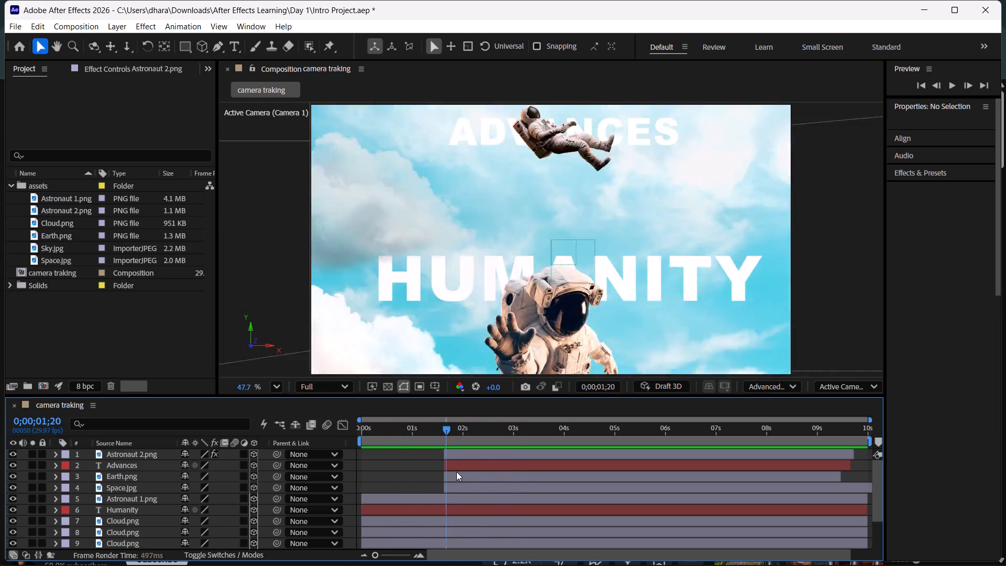
drag(456, 472, 487, 491)
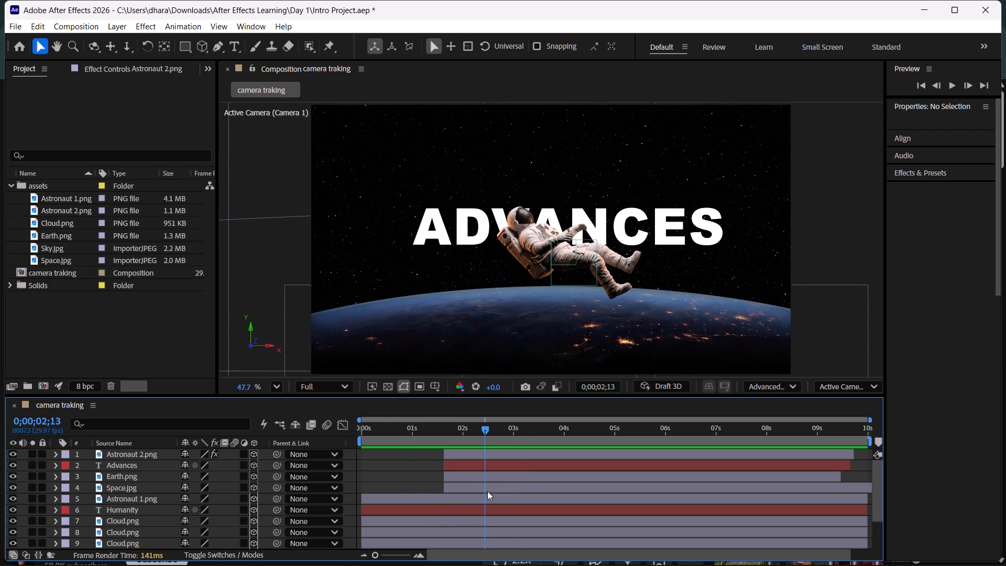
drag(487, 491, 451, 480)
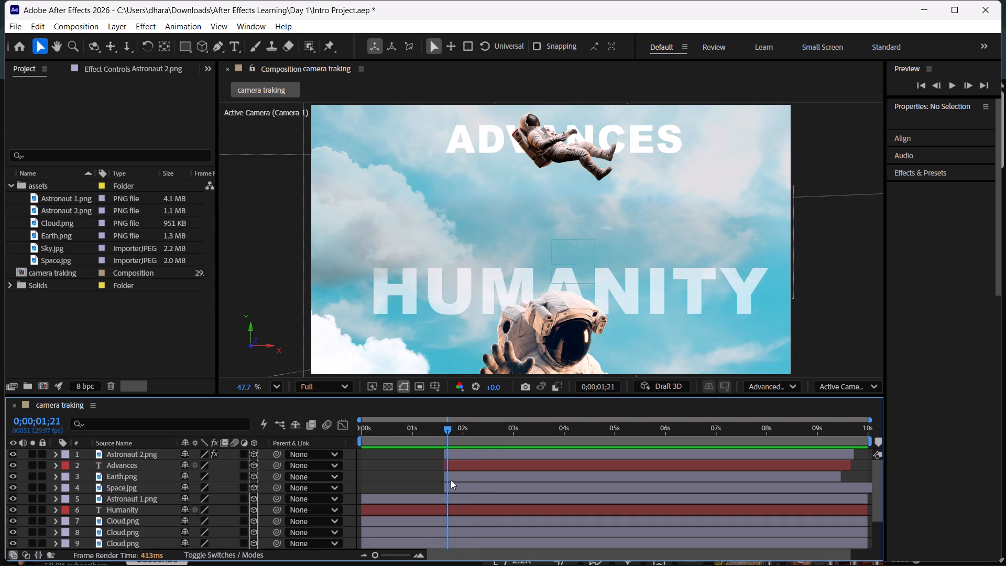
drag(451, 480, 452, 478)
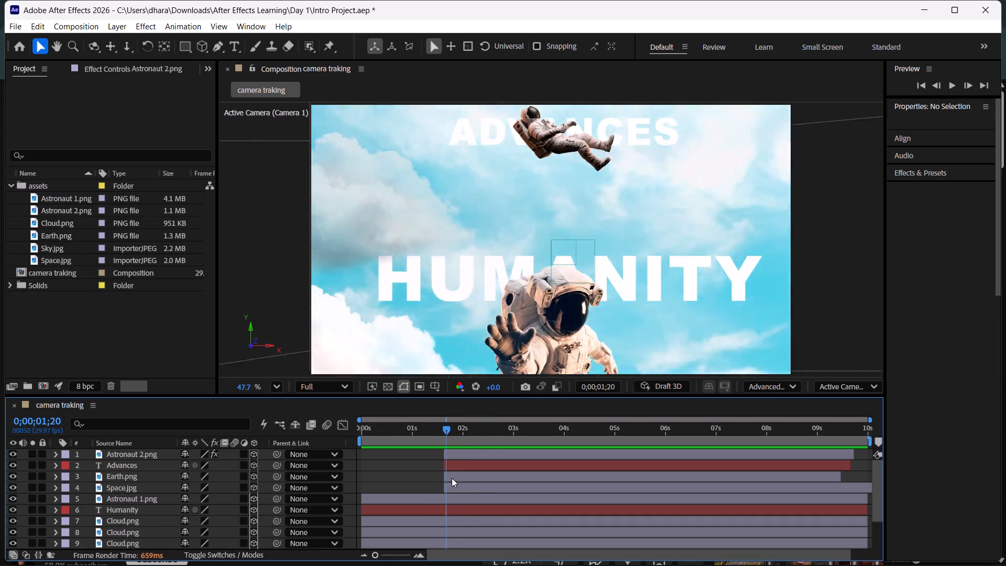
Play the transition into the Advances scene from about 0;00;01;13, from the start, and again from around one second.
drag(452, 478, 436, 474)
key(space)
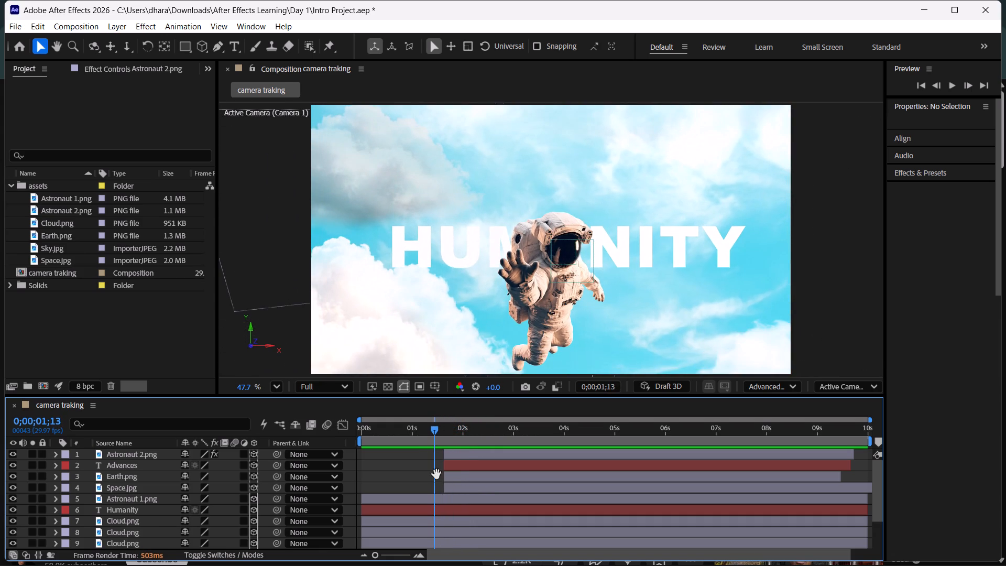
key(space)
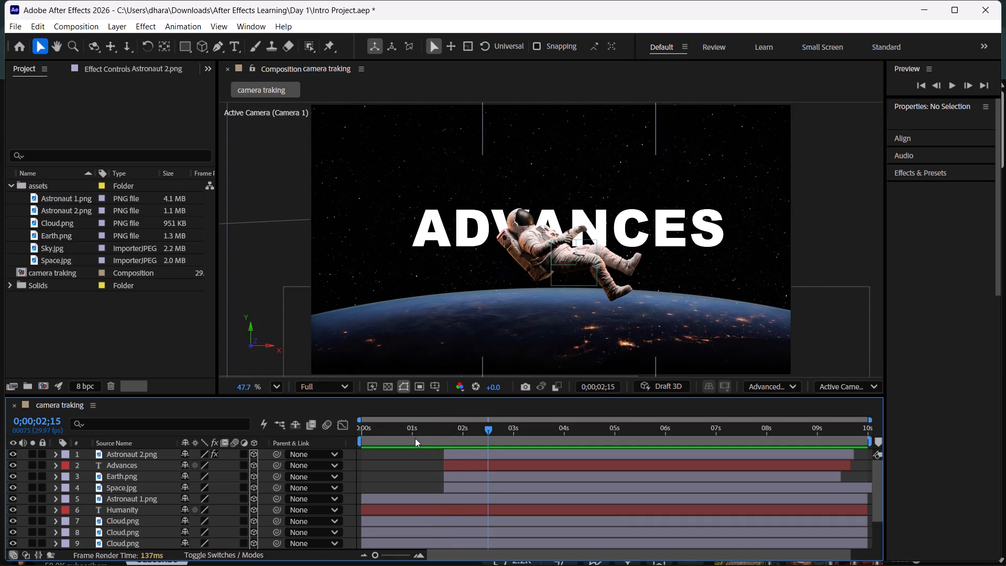
drag(409, 429, 343, 428)
key(space)
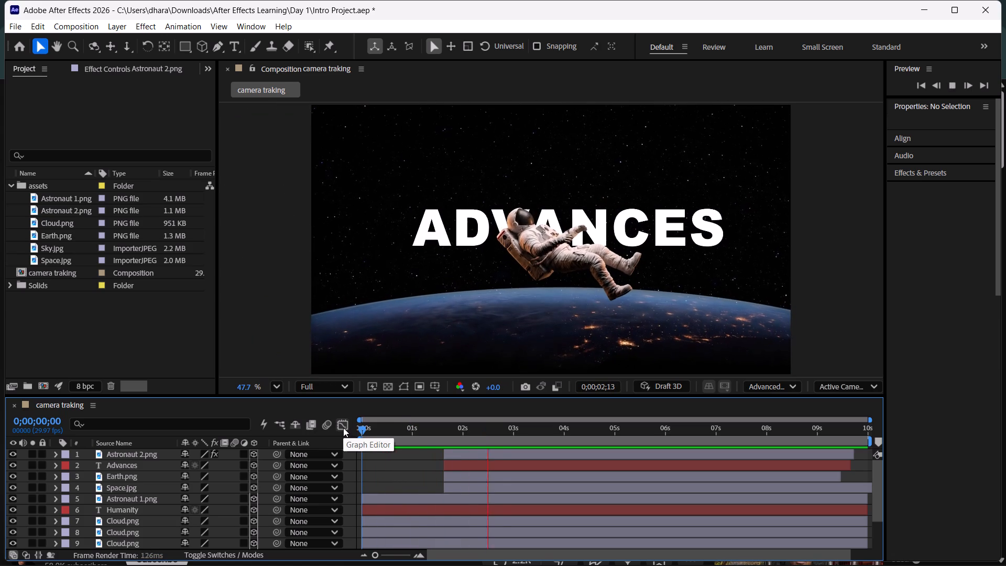
key(space)
drag(488, 432, 414, 423)
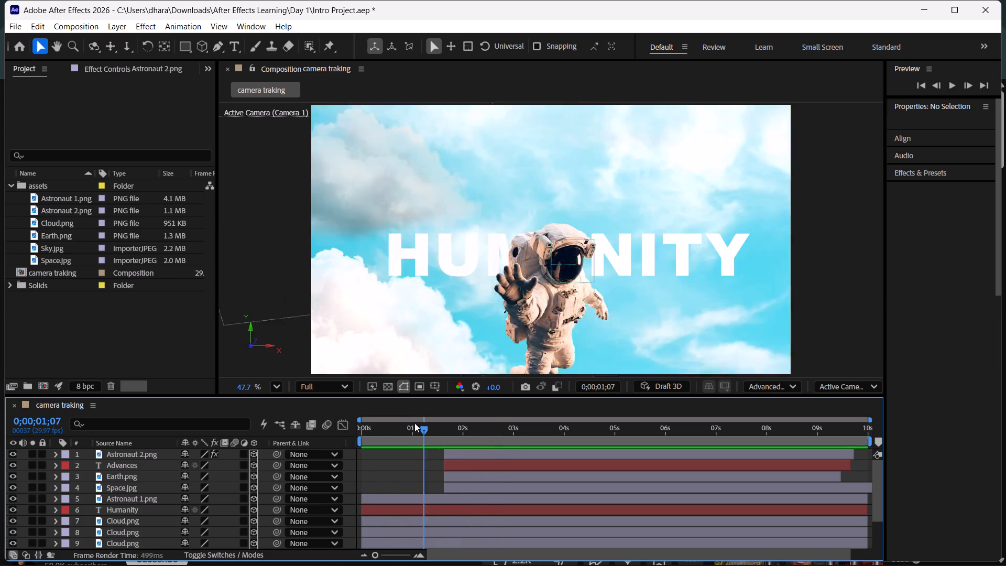
drag(414, 423, 406, 421)
key(space)
key(space)
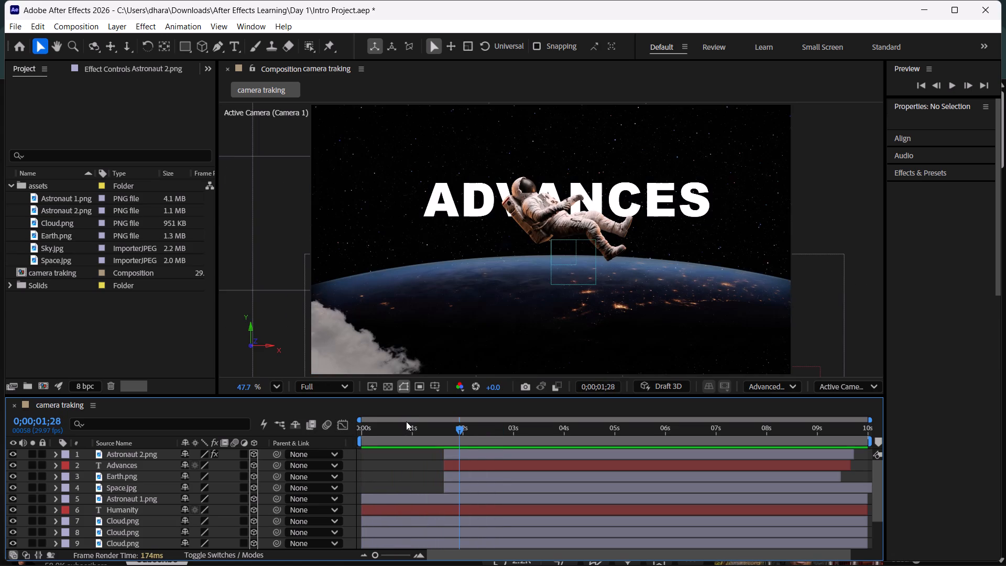
key(space)
key(space)
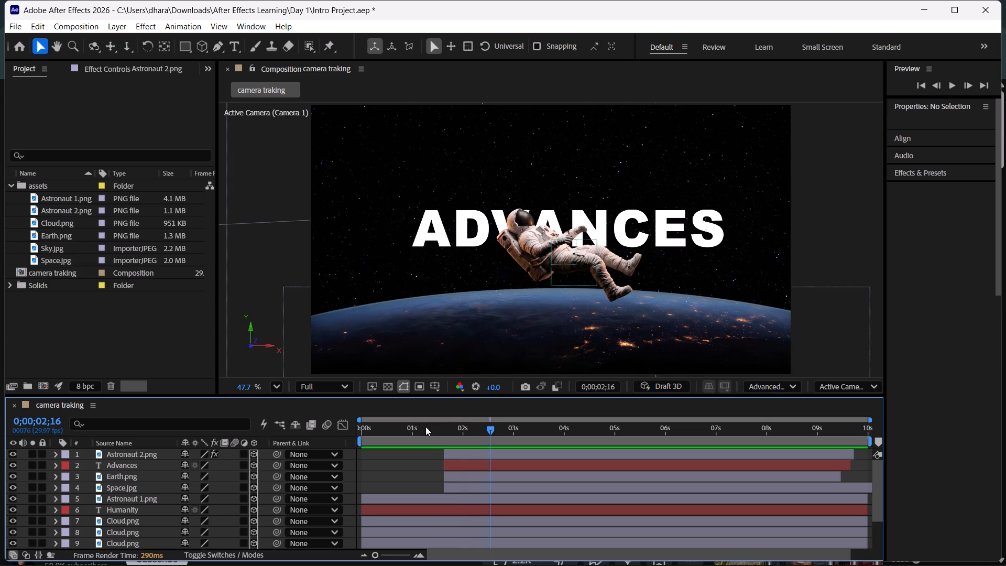
Scrub from the start to about 0;00;02;08, going over the sky-to-space crossfade between about 0;00;01;21 and 0;00;01;29.
drag(434, 428, 447, 431)
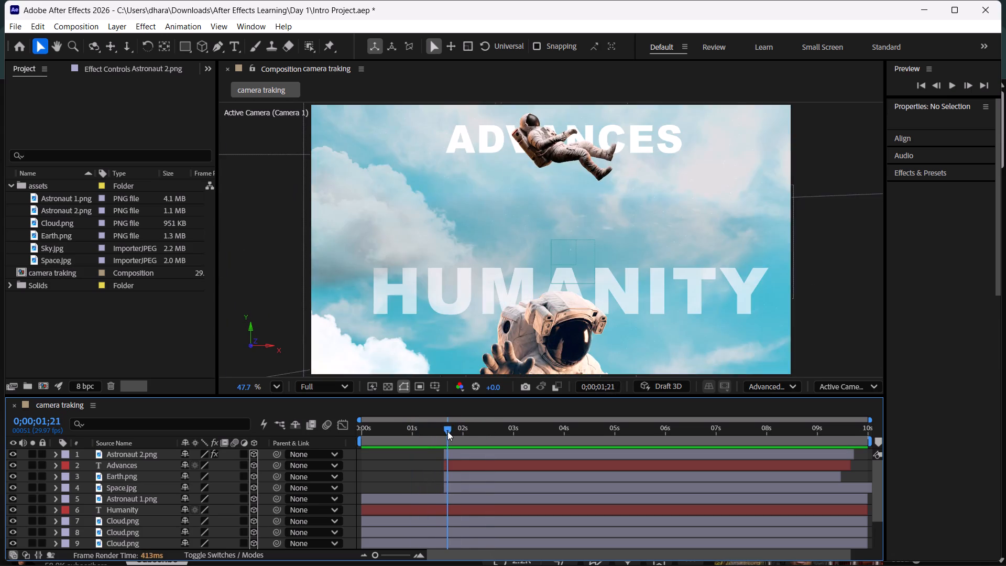
drag(447, 431, 363, 422)
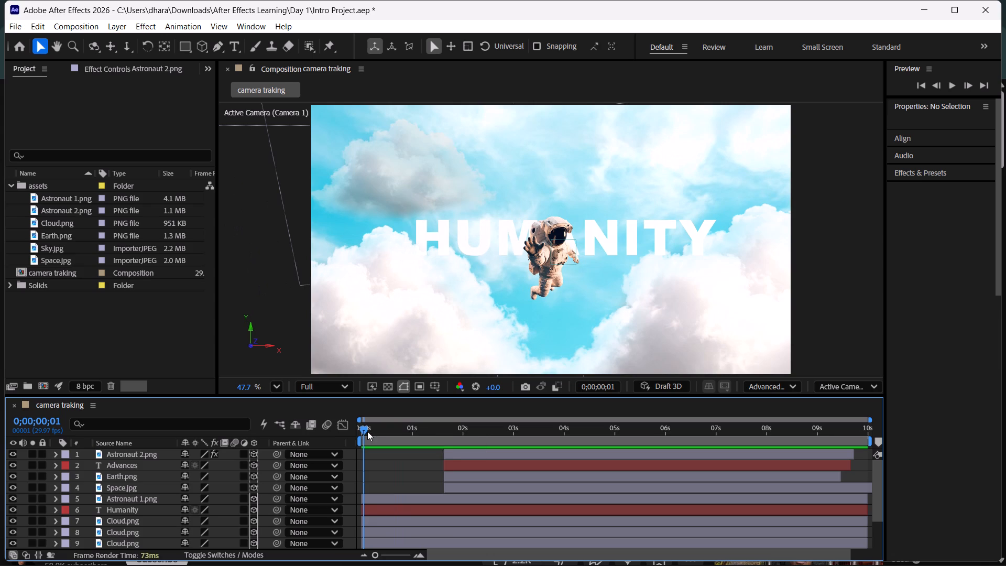
drag(366, 429, 457, 436)
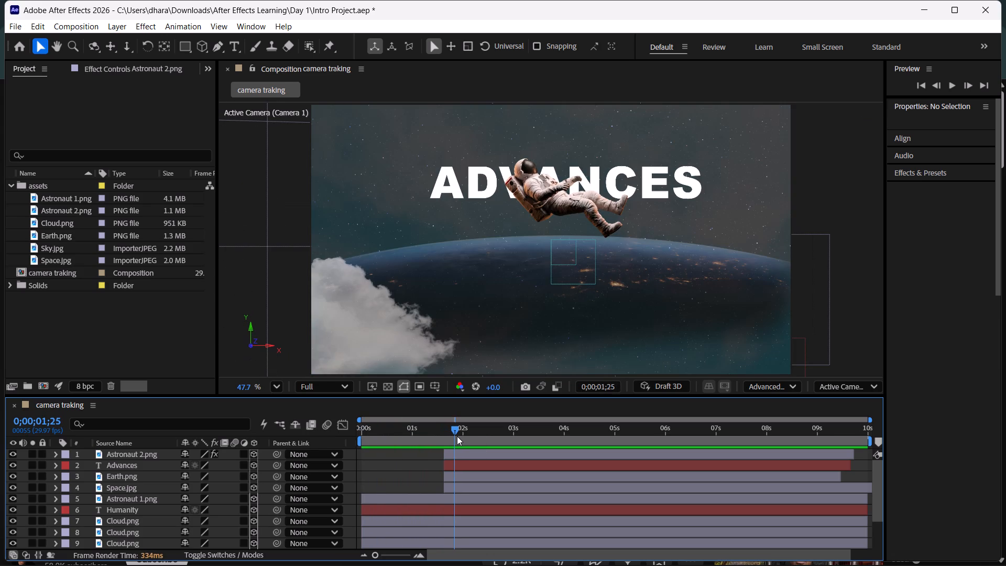
drag(457, 436, 458, 434)
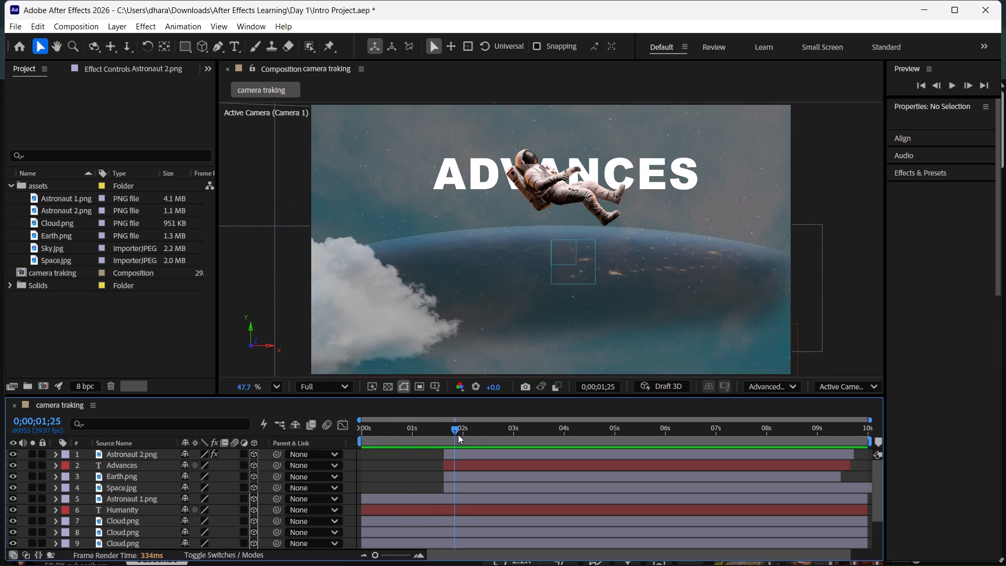
drag(458, 434, 462, 433)
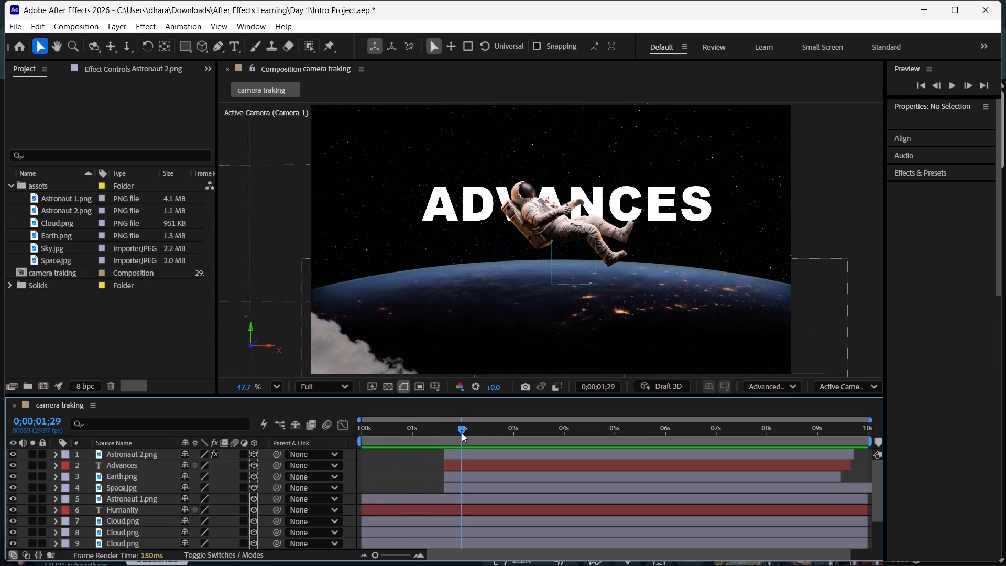
drag(462, 433, 483, 427)
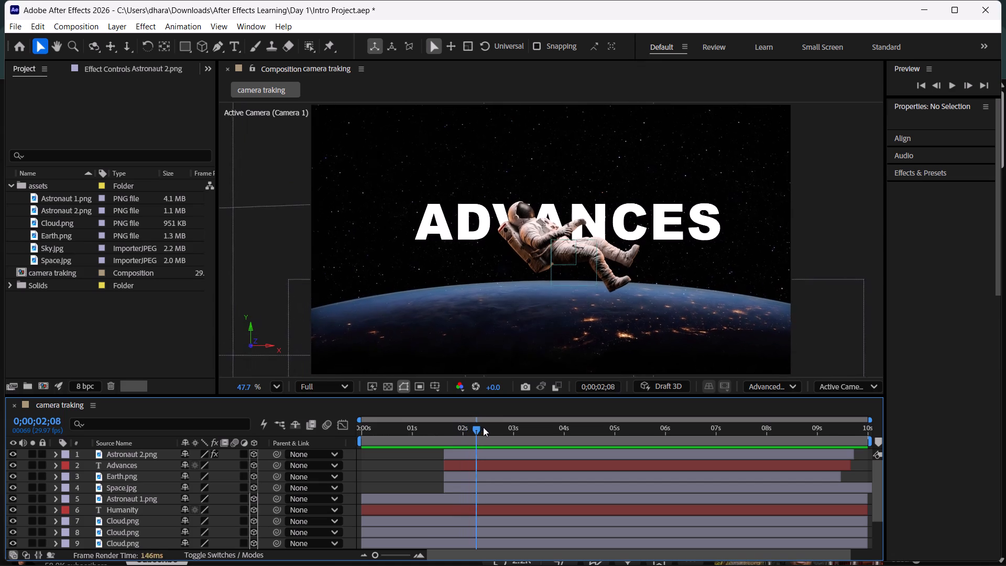
drag(483, 427, 450, 428)
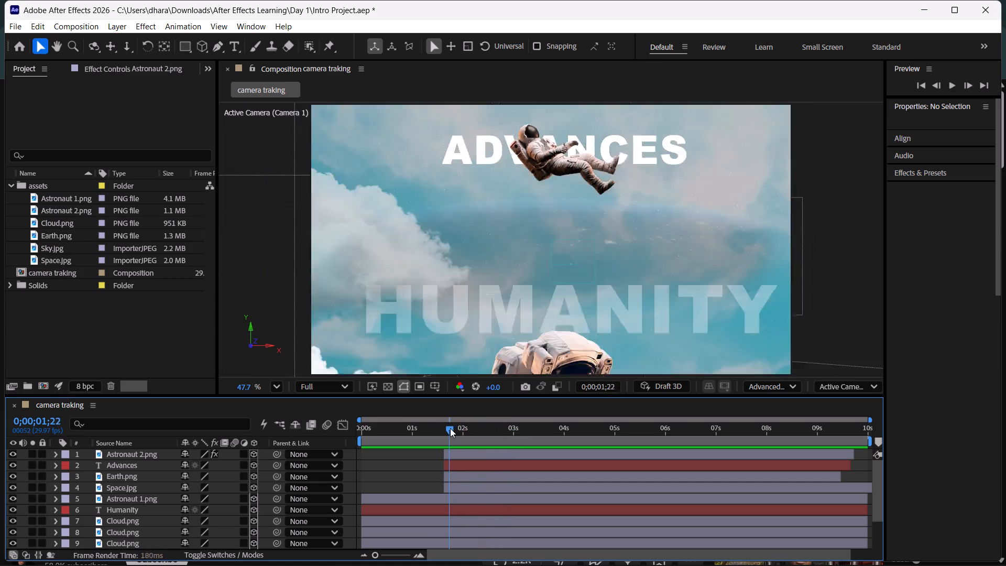
drag(450, 428, 452, 430)
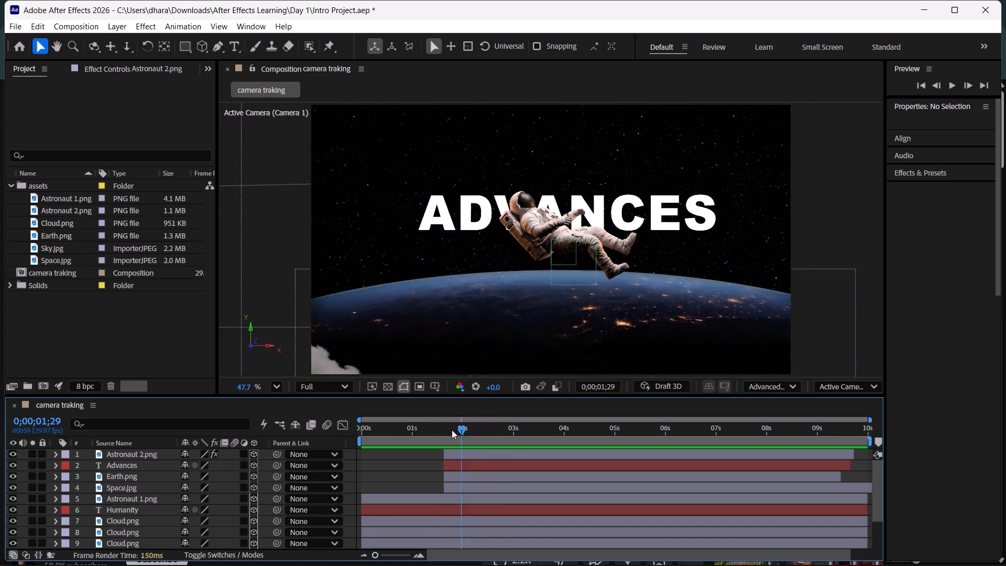
Scrub between about 0;00;01;09 and 0;00;02;22 to examine the switch from the Humanity scene to the Advances scene.
drag(452, 430, 442, 435)
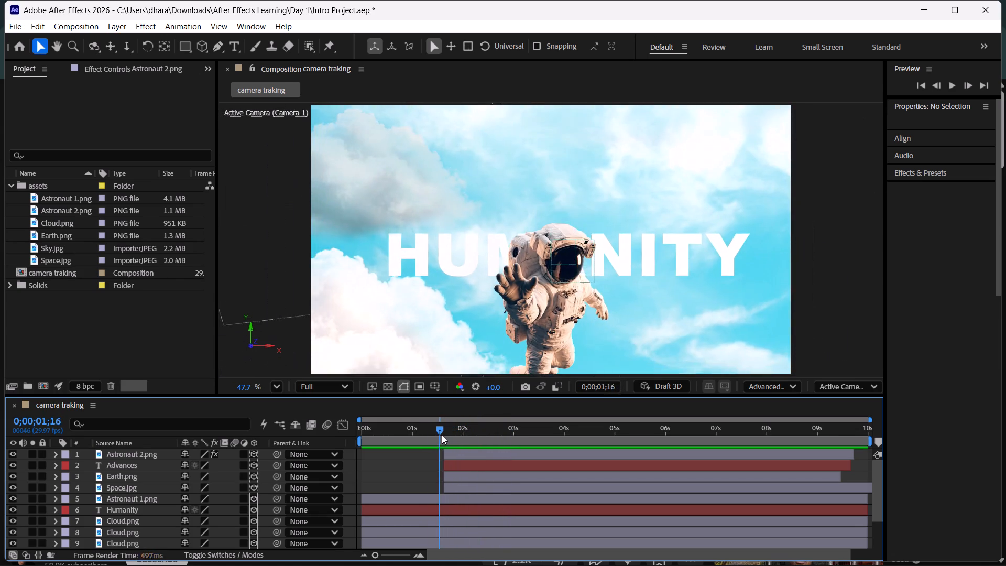
drag(442, 435, 437, 433)
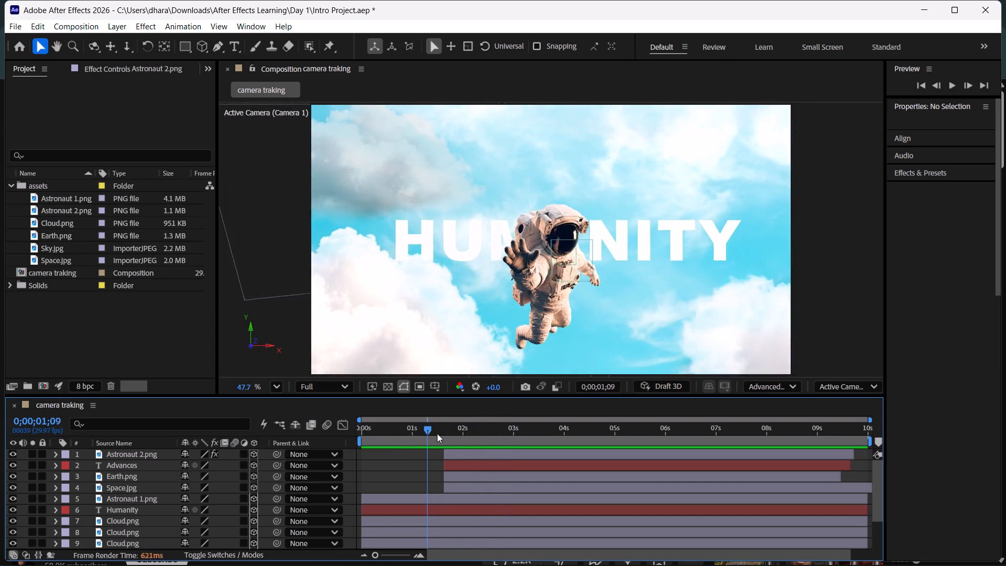
drag(437, 433, 435, 438)
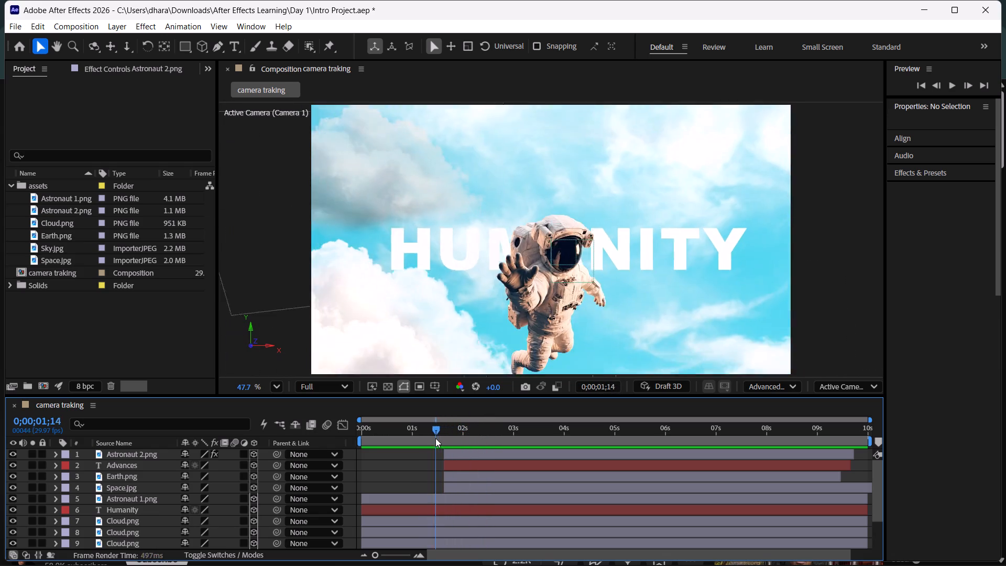
drag(435, 438, 508, 446)
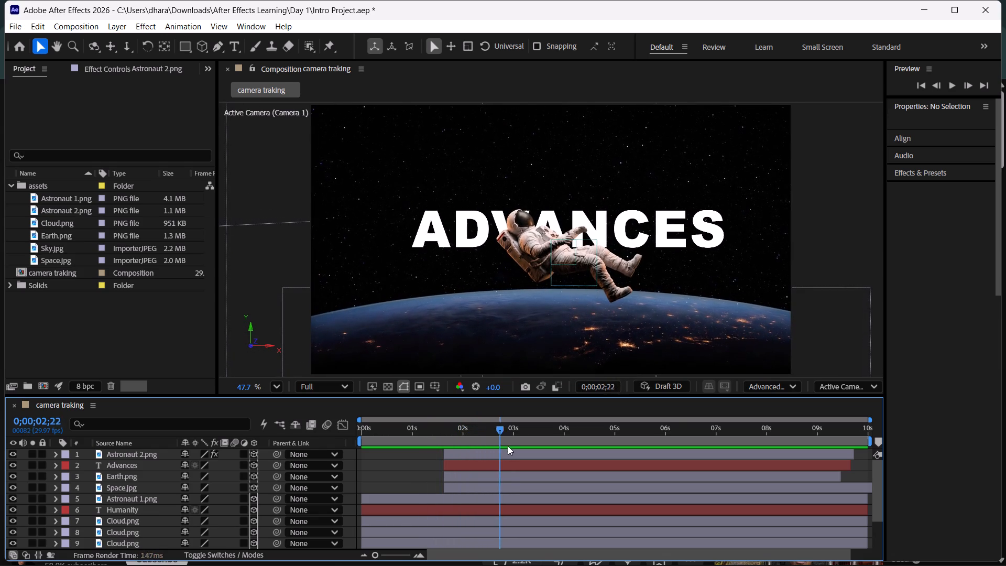
drag(508, 446, 457, 439)
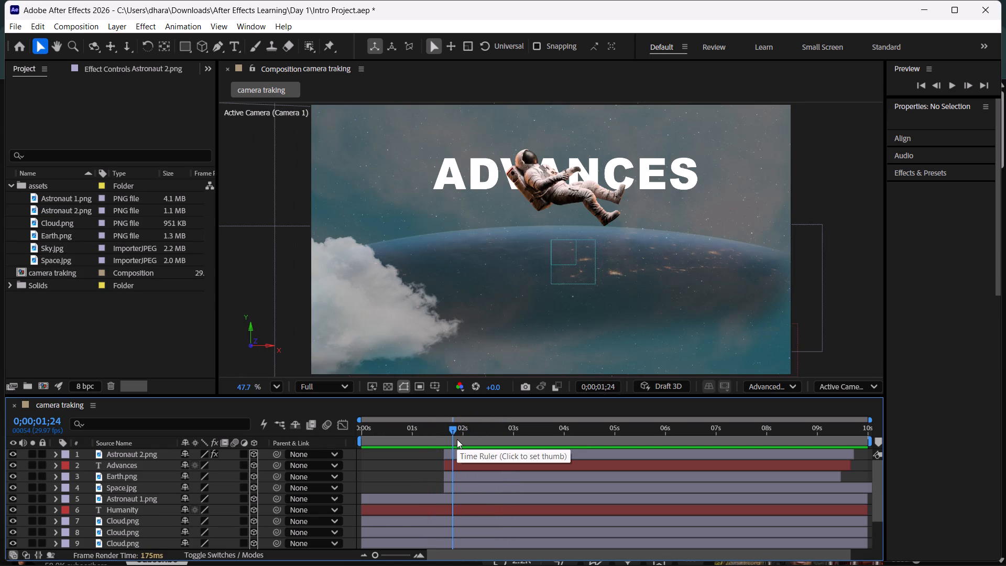
drag(447, 427, 460, 436)
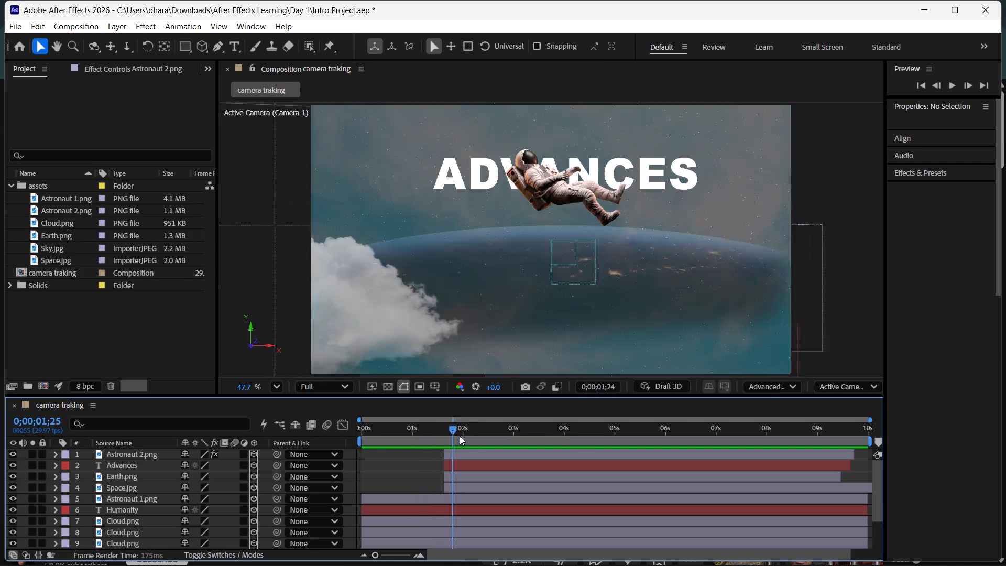
drag(460, 436, 461, 444)
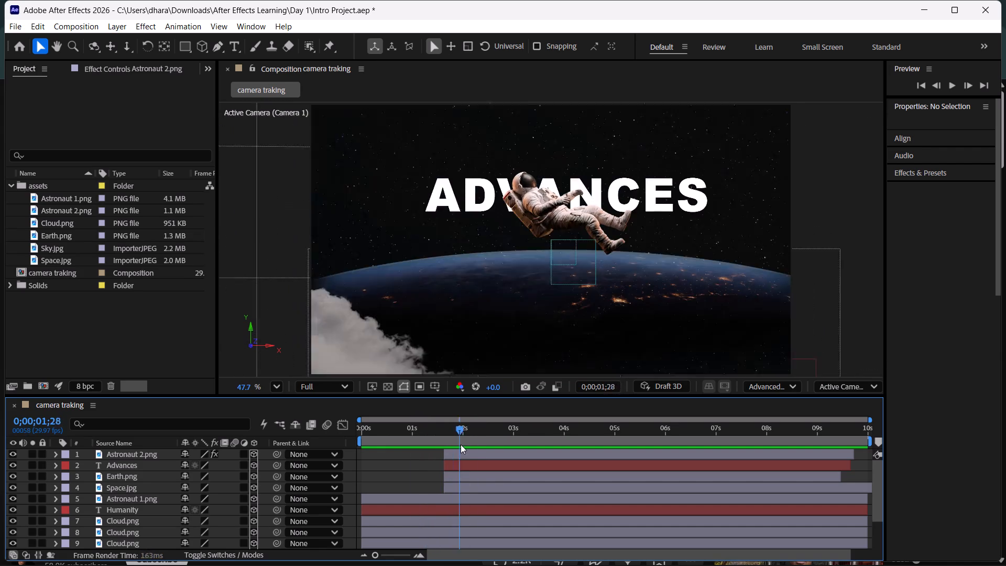
drag(461, 444, 462, 449)
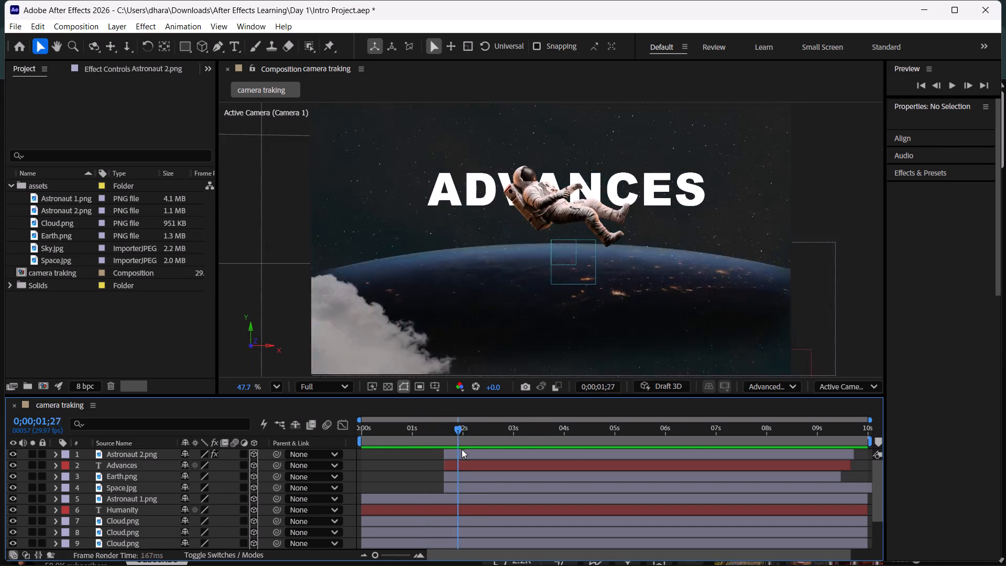
drag(462, 449, 467, 455)
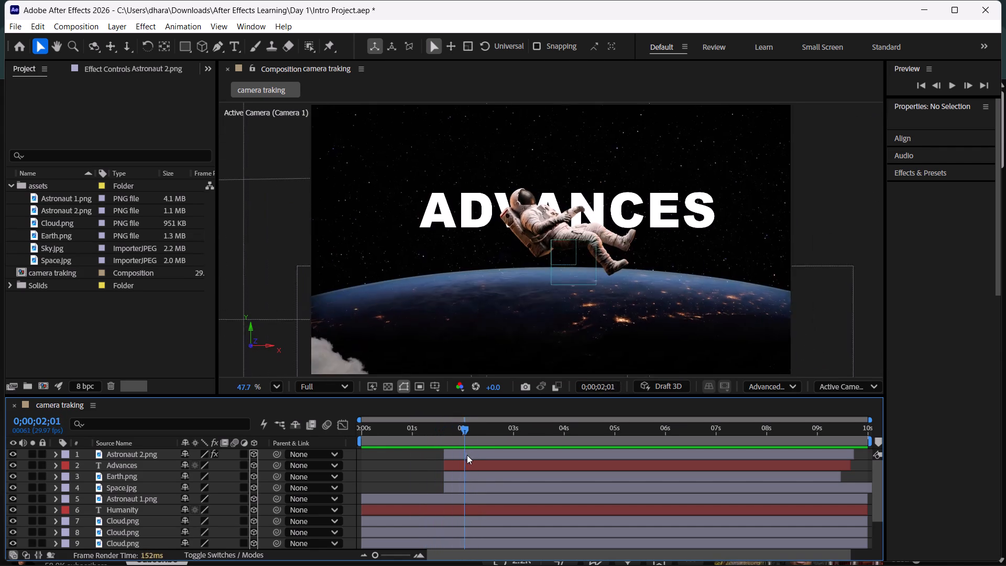
Scrub over the sky-to-space crossfade again between about 0;00;01;07 and 0;00;02;01, go back to 0;00;00;02 and look through the layer list.
drag(467, 455, 426, 451)
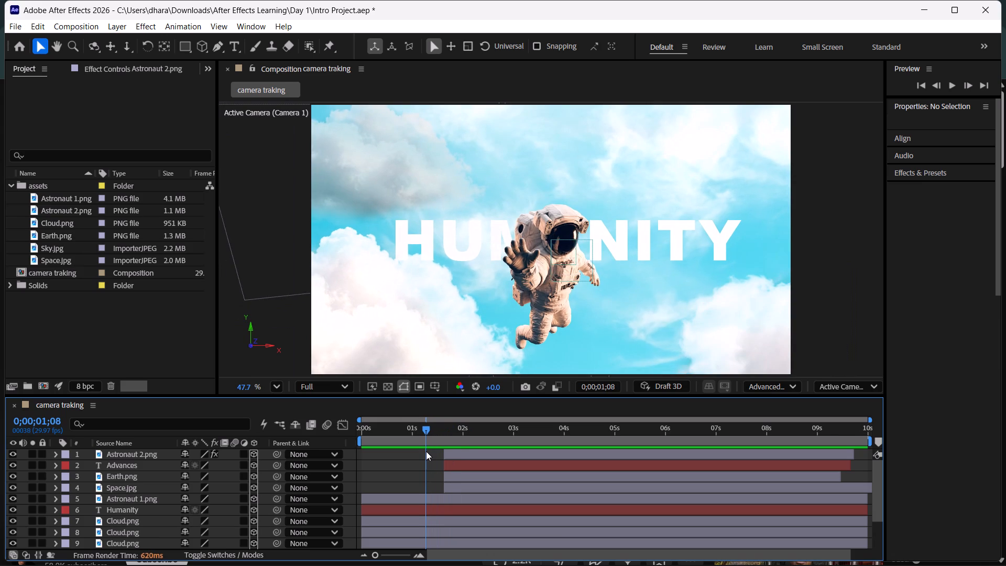
drag(426, 451, 458, 448)
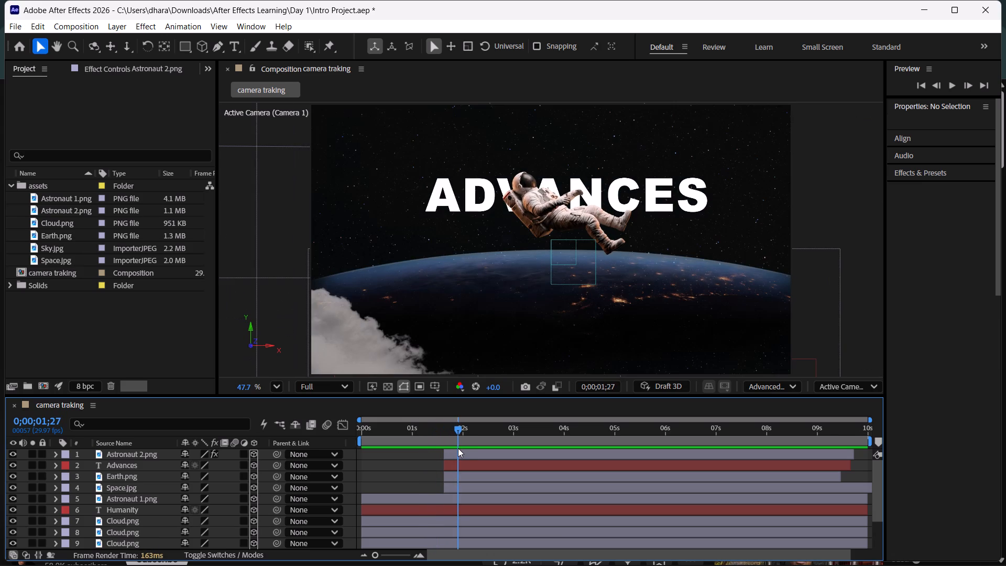
drag(458, 448, 464, 450)
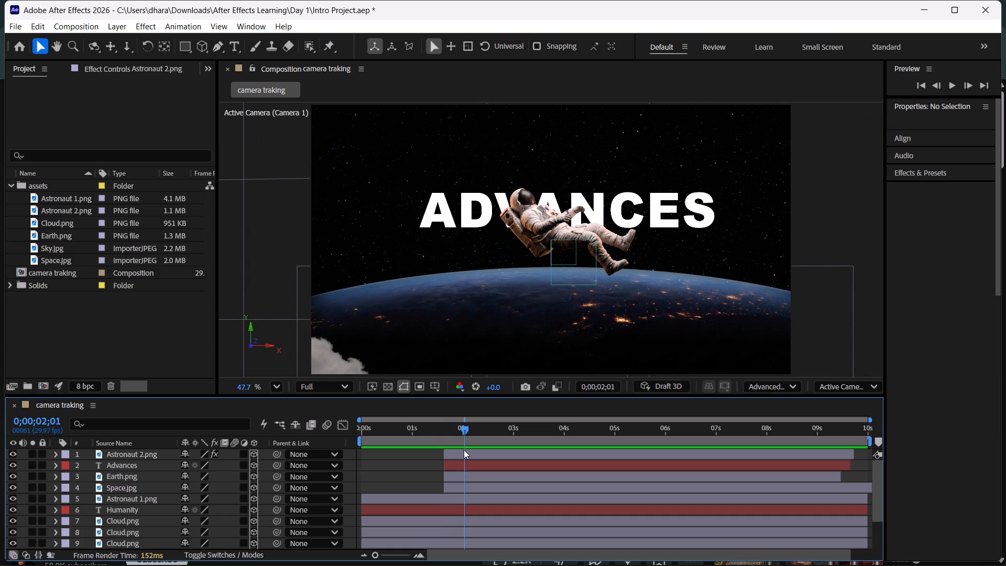
drag(453, 427, 421, 426)
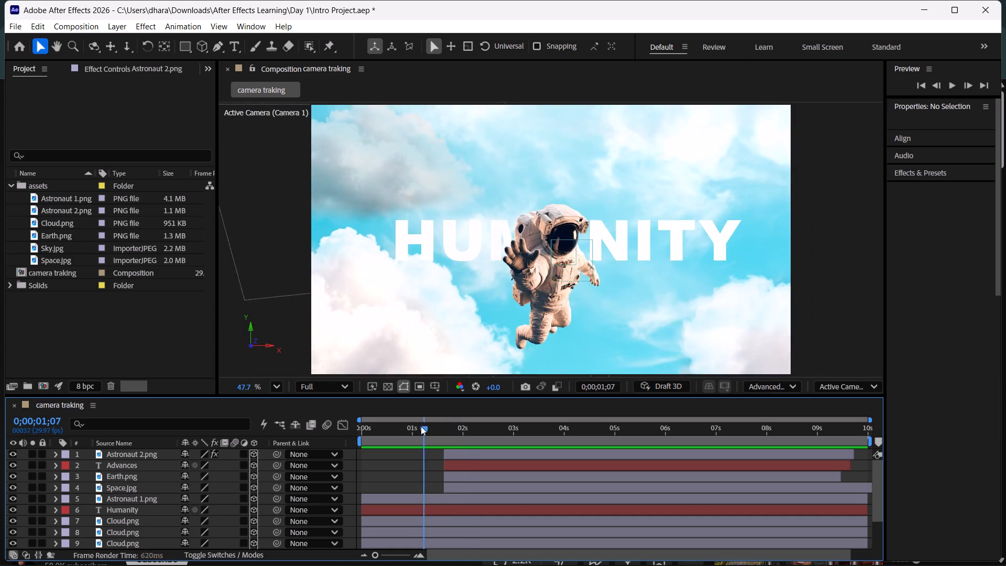
drag(421, 426, 460, 436)
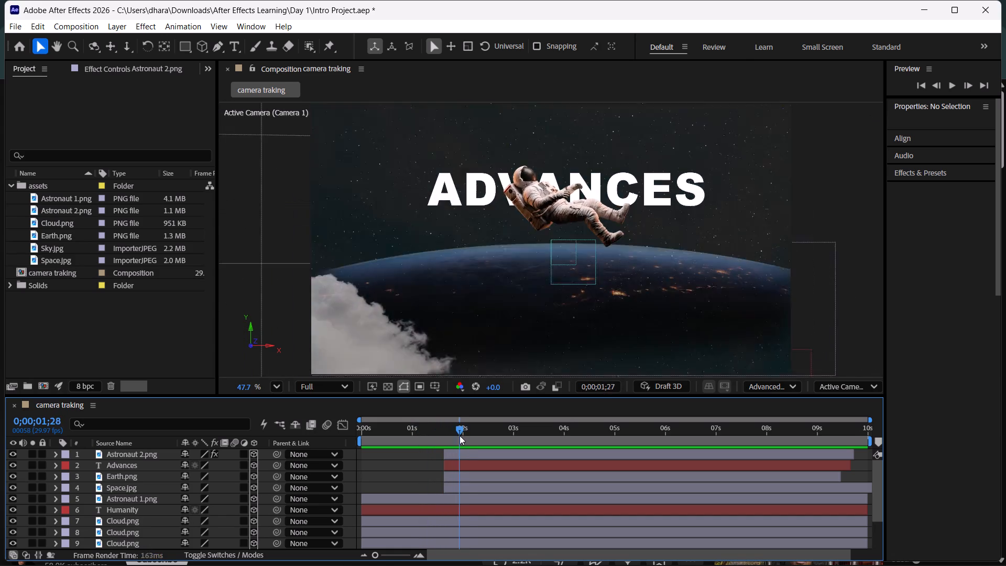
drag(460, 436, 452, 436)
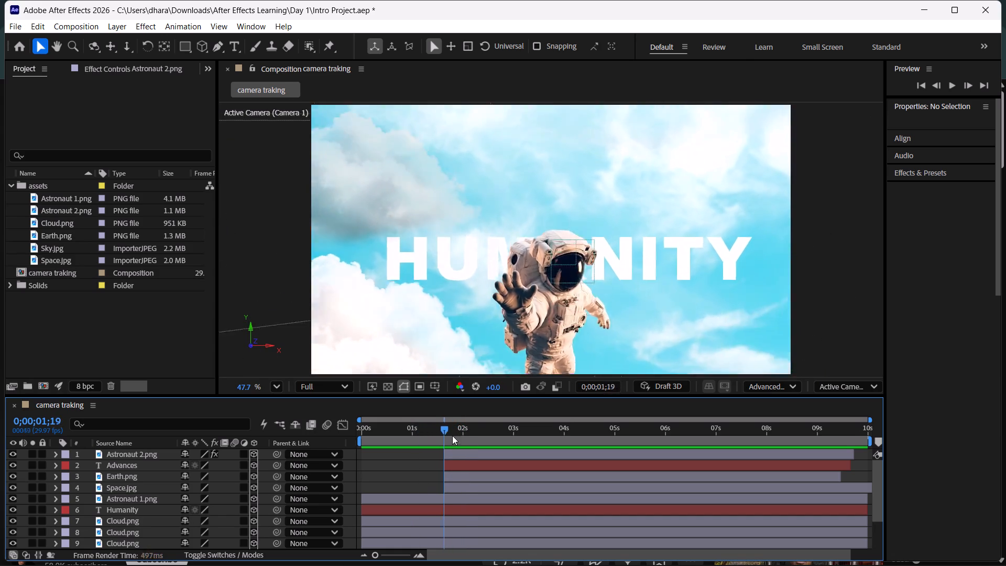
drag(452, 436, 366, 429)
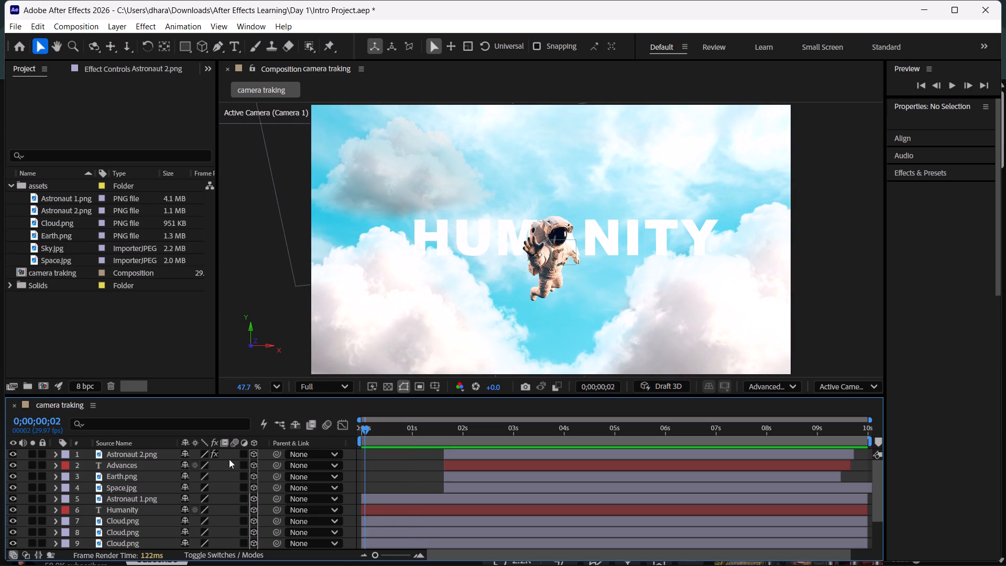
scroll(134, 487, down, 2)
scroll(134, 487, up, 3)
Collapse the assets folder in the project.
click(11, 184)
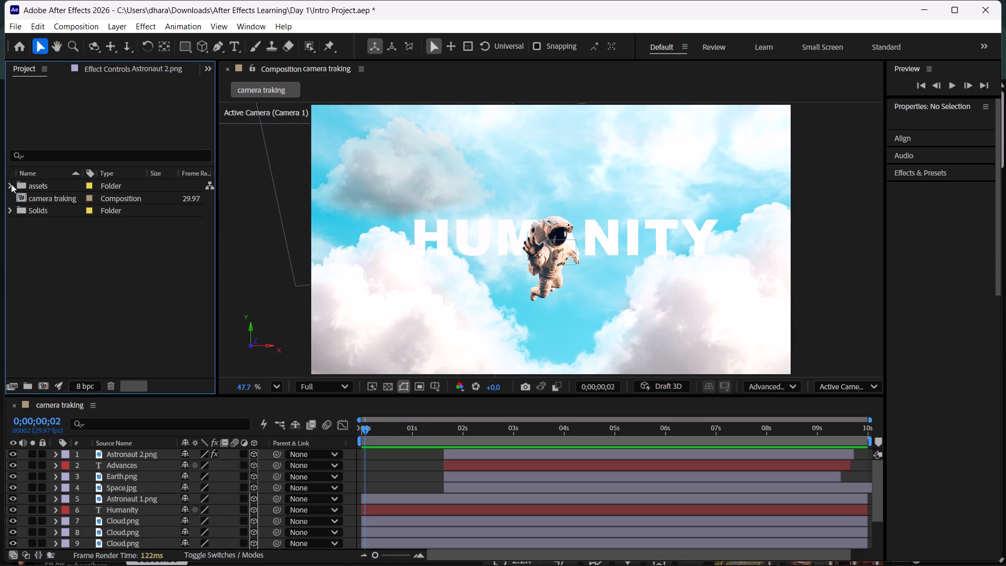
click(92, 269)
Move the playhead to 0;00;00;11 and capture a screenshot of the timeline's layer list and switches.
drag(373, 428, 380, 430)
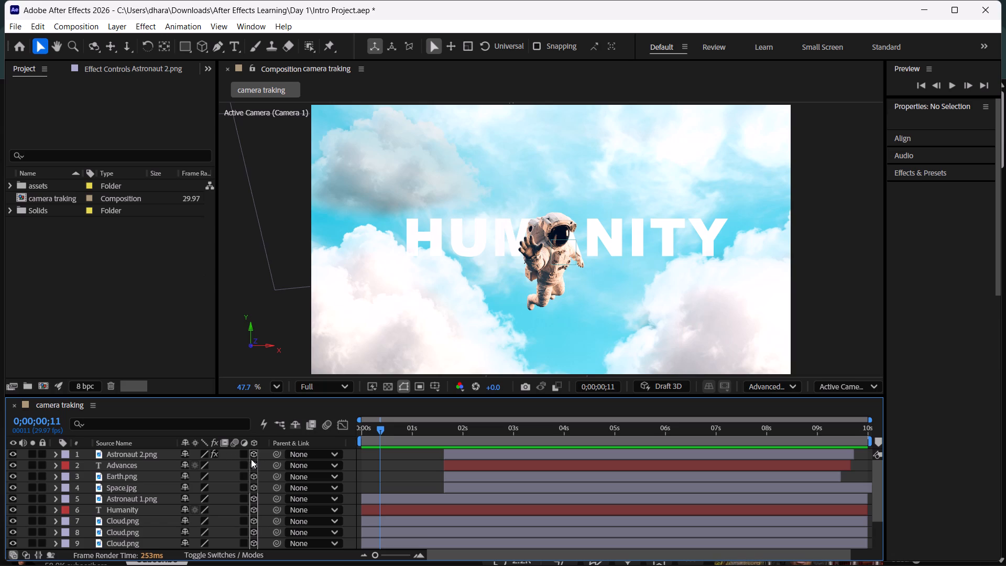
scroll(235, 487, down, 1)
scroll(235, 487, up, 1)
key(Print)
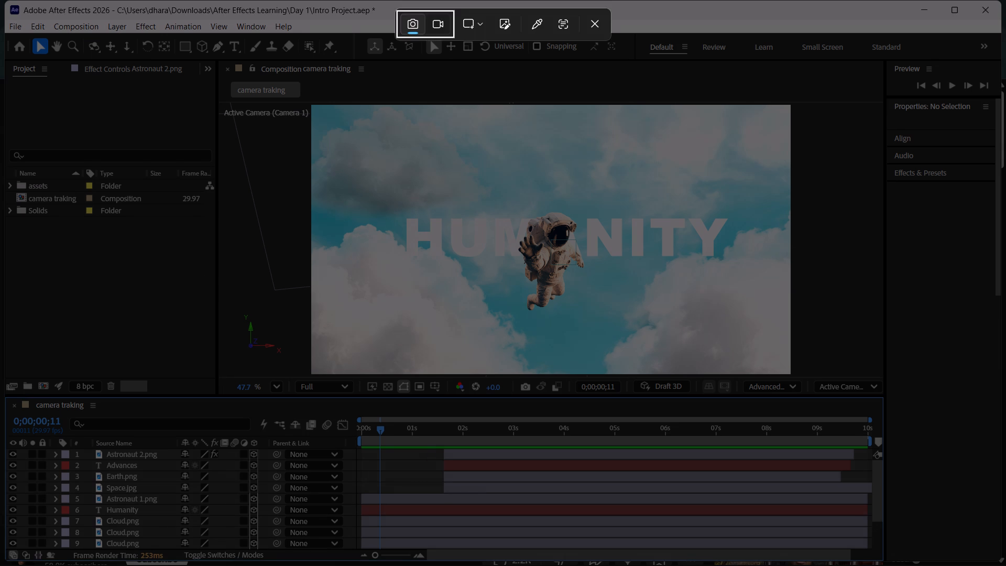
drag(0, 375, 418, 565)
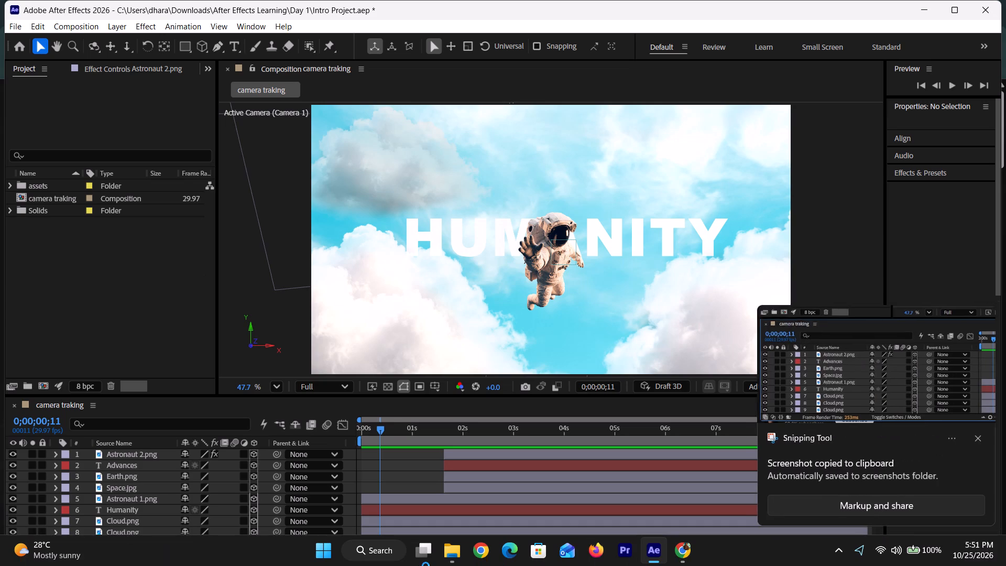
Switch to Chrome and open ChatGPT in a new tab.
key(alt+Tab)
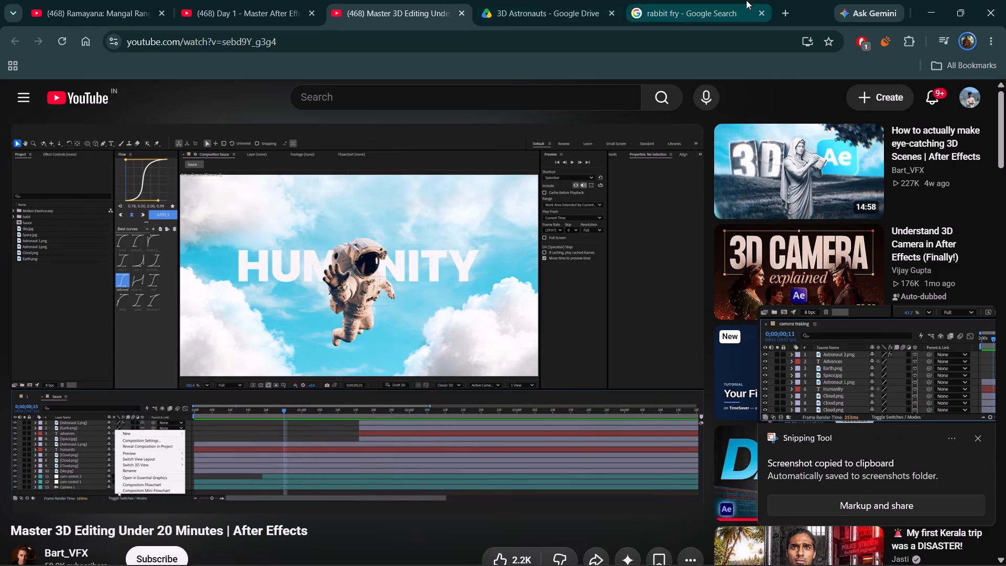
click(785, 17)
text(ch)
key(Return)
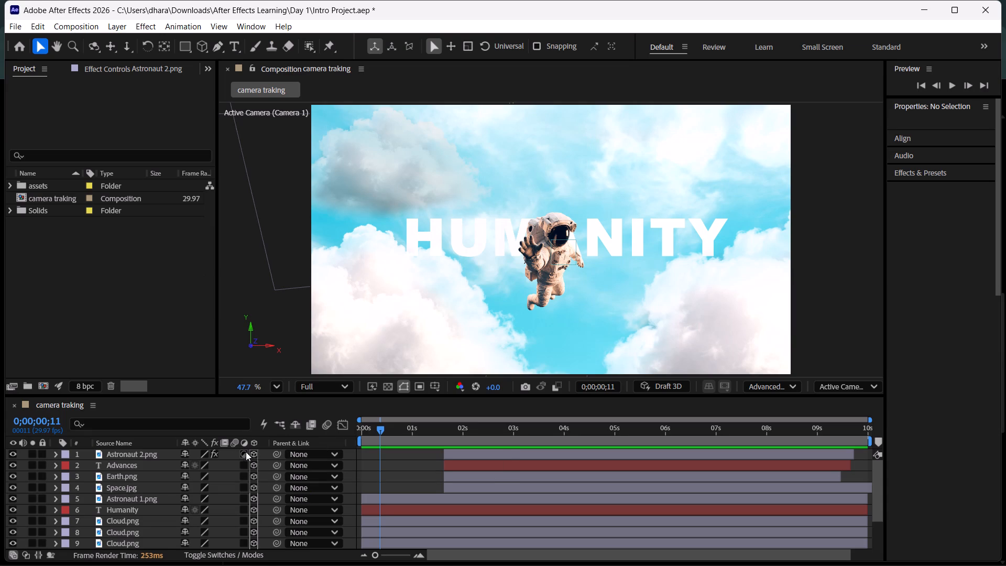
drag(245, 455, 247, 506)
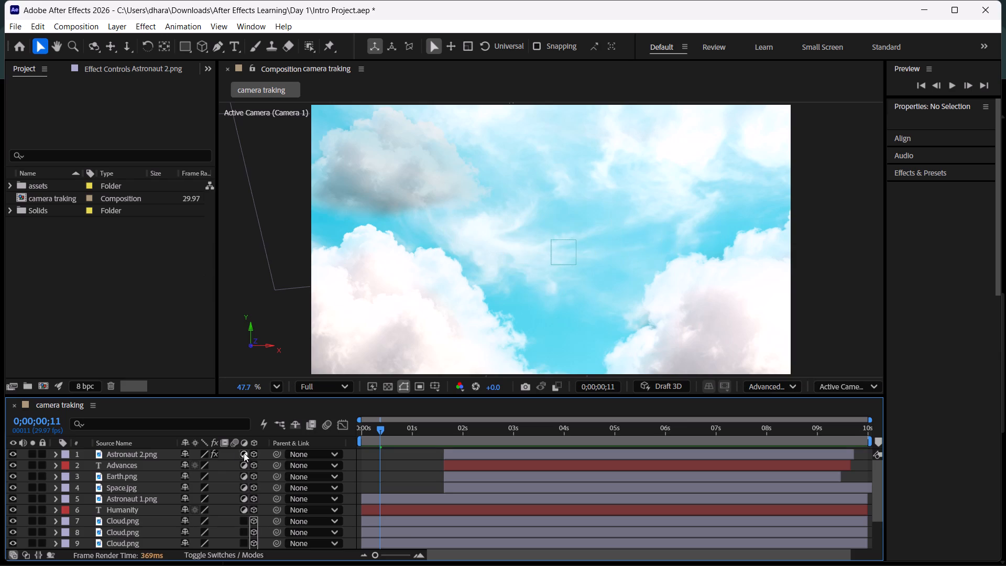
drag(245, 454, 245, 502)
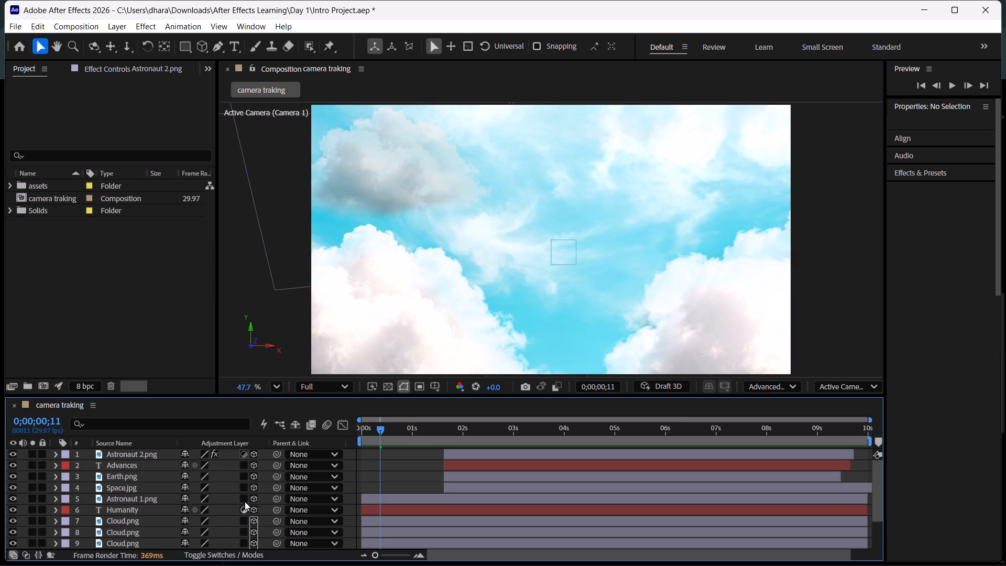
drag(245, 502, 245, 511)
Return the playhead to 0;00;00;00 and set the composition's preview resolution to Quarter.
drag(381, 427, 352, 428)
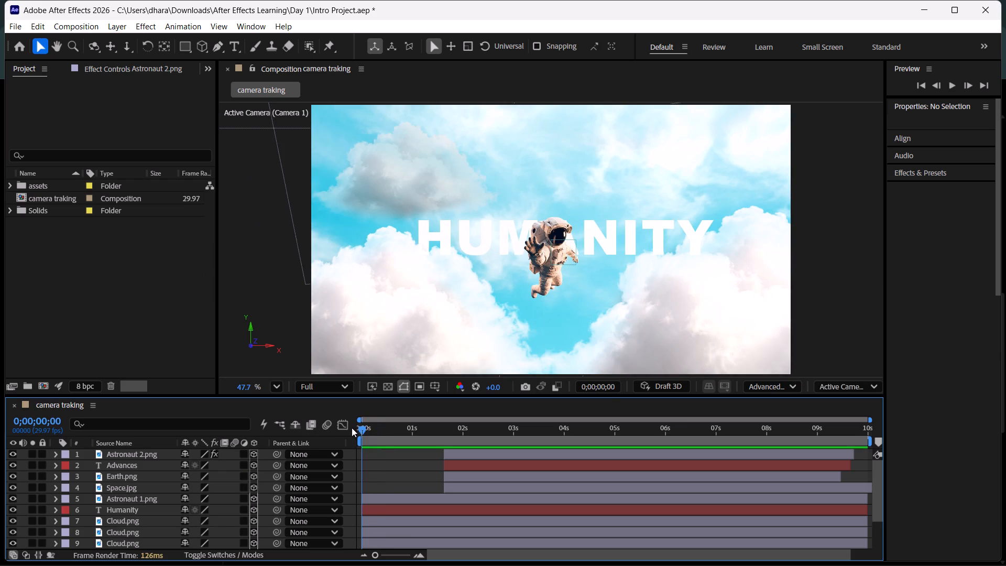
drag(352, 428, 351, 428)
scroll(232, 475, down, 3)
scroll(232, 475, up, 2)
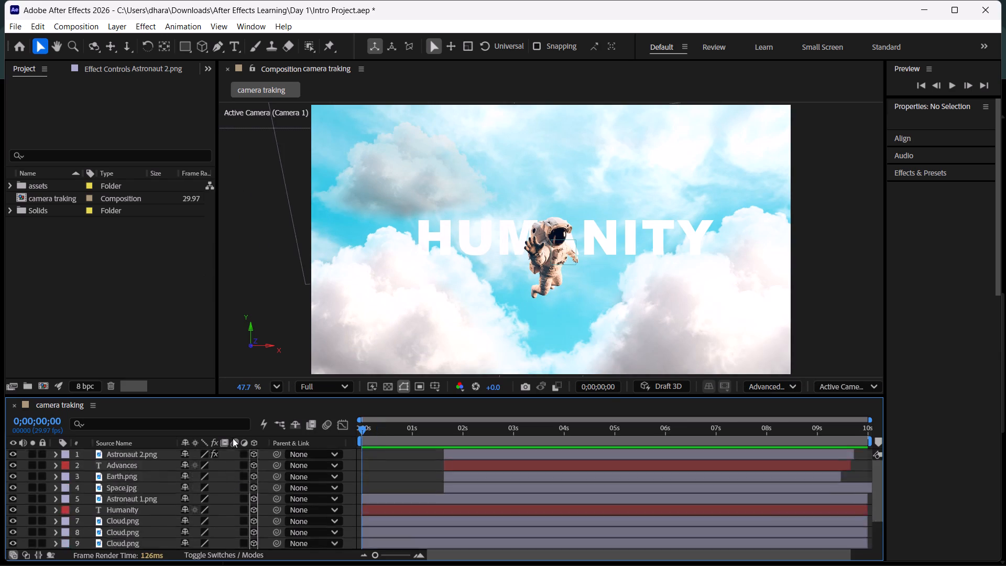
click(233, 447)
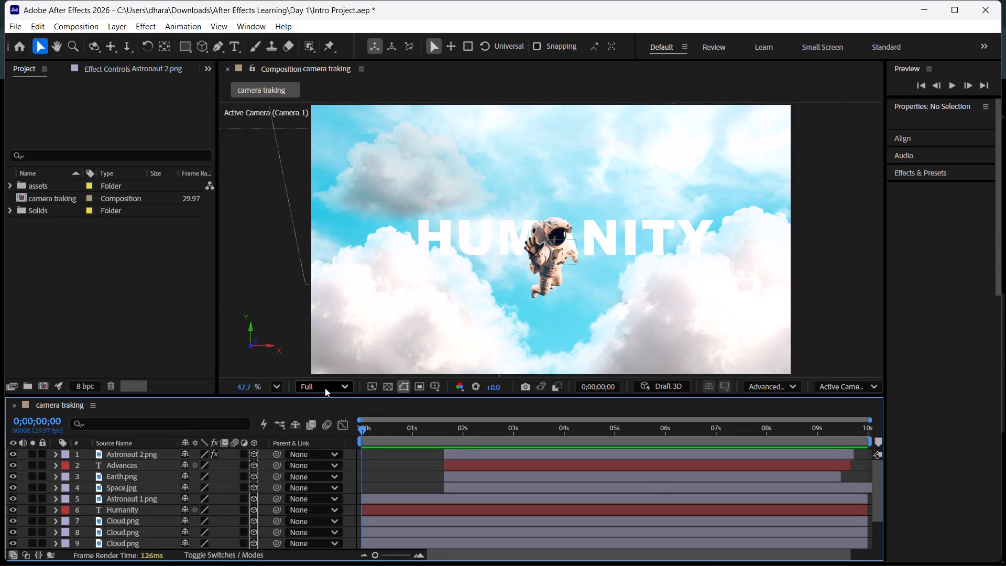
click(325, 388)
click(323, 477)
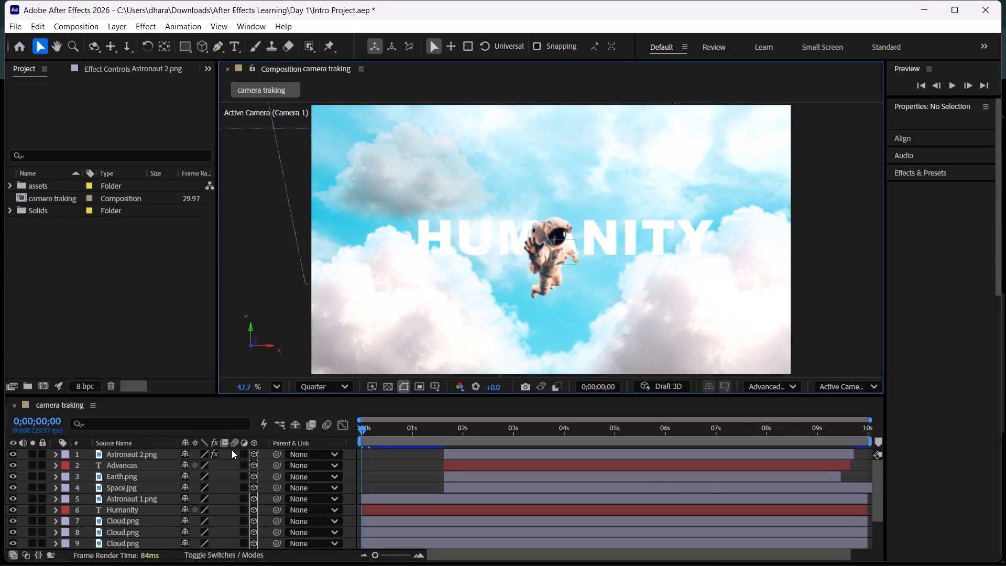
Play the camera animation from the start and stop it at 0;00;01;03.
key(space)
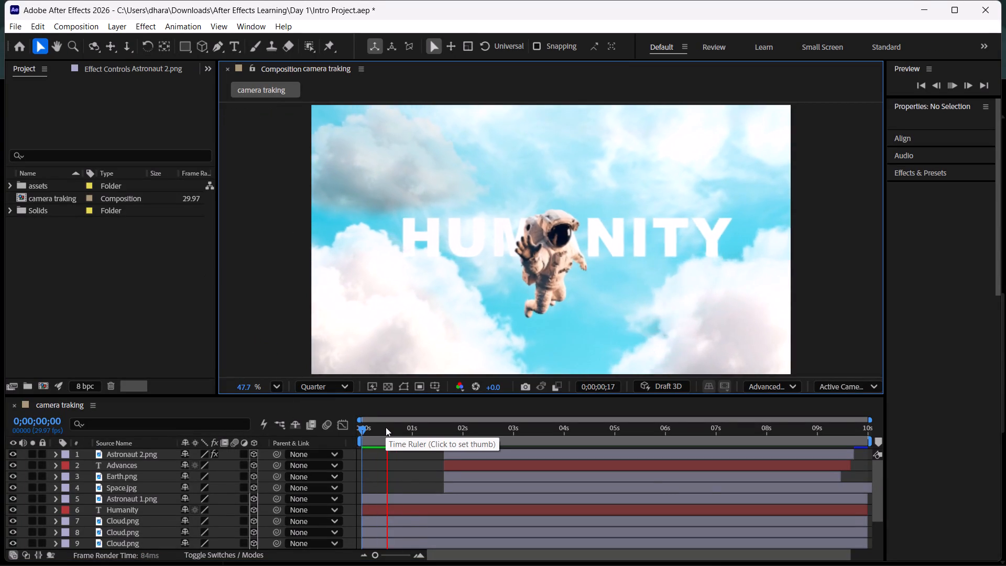
key(space)
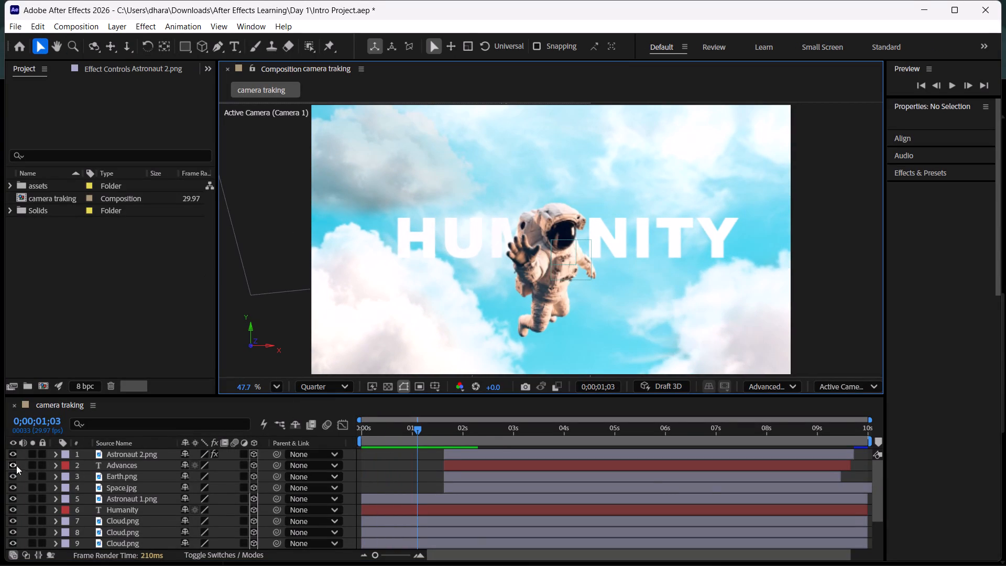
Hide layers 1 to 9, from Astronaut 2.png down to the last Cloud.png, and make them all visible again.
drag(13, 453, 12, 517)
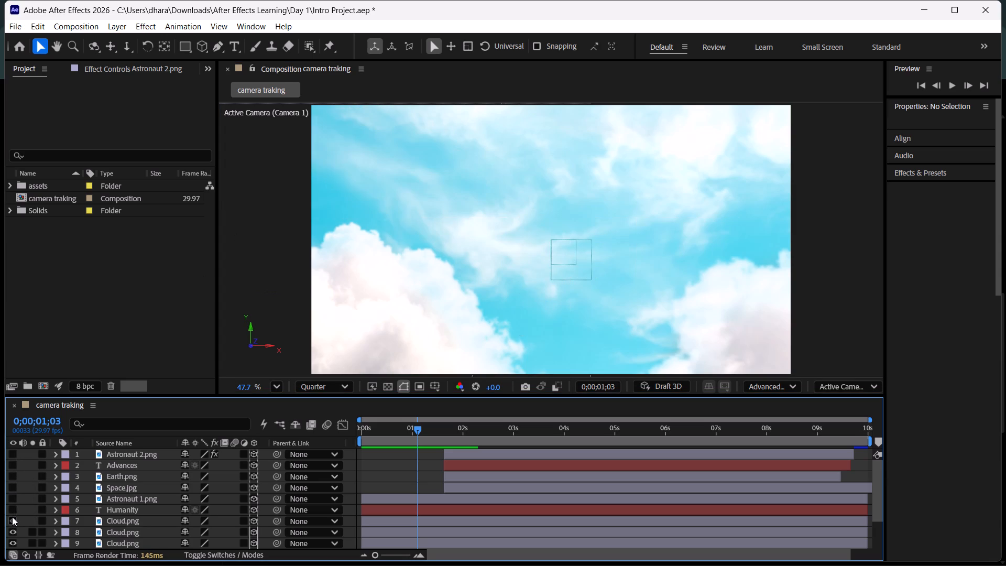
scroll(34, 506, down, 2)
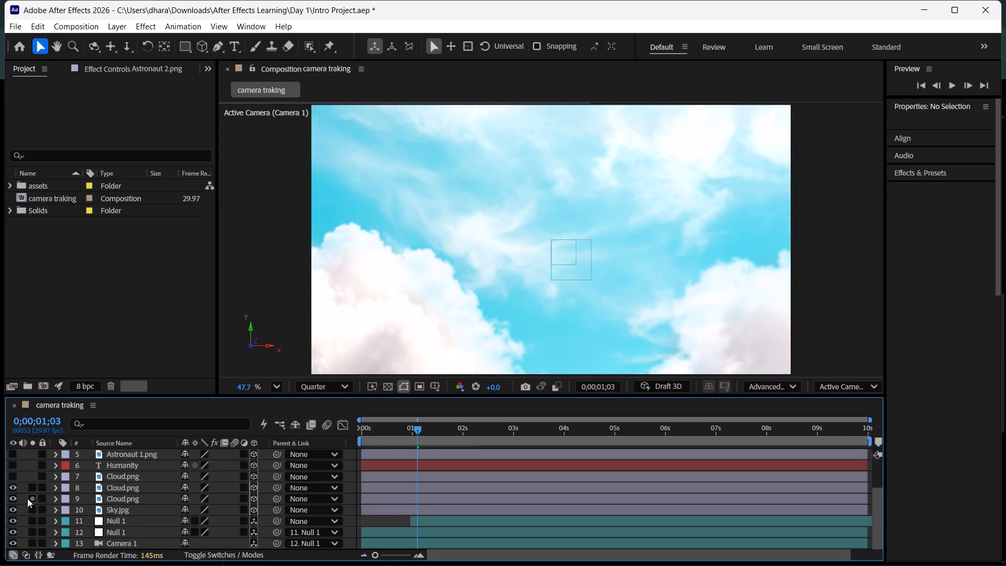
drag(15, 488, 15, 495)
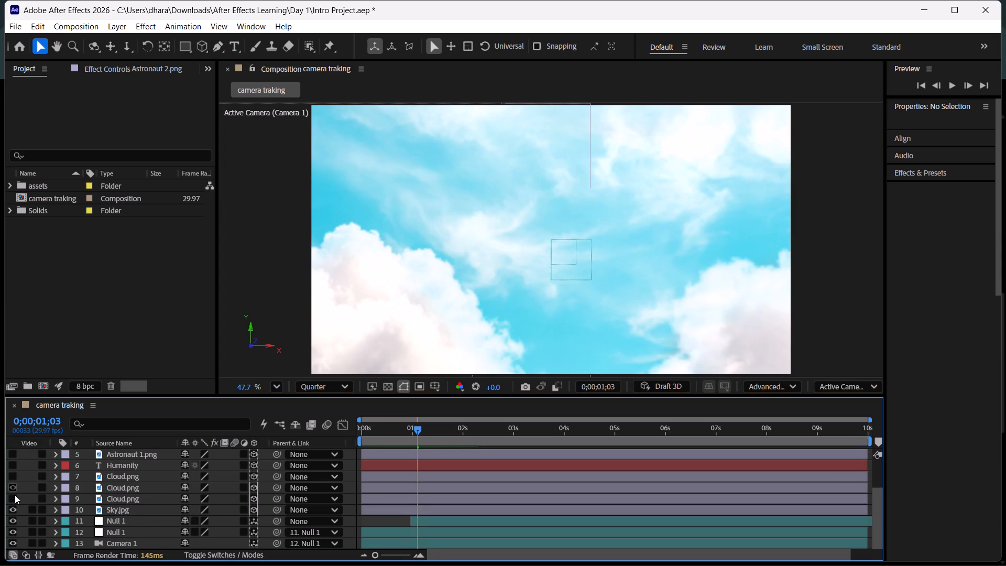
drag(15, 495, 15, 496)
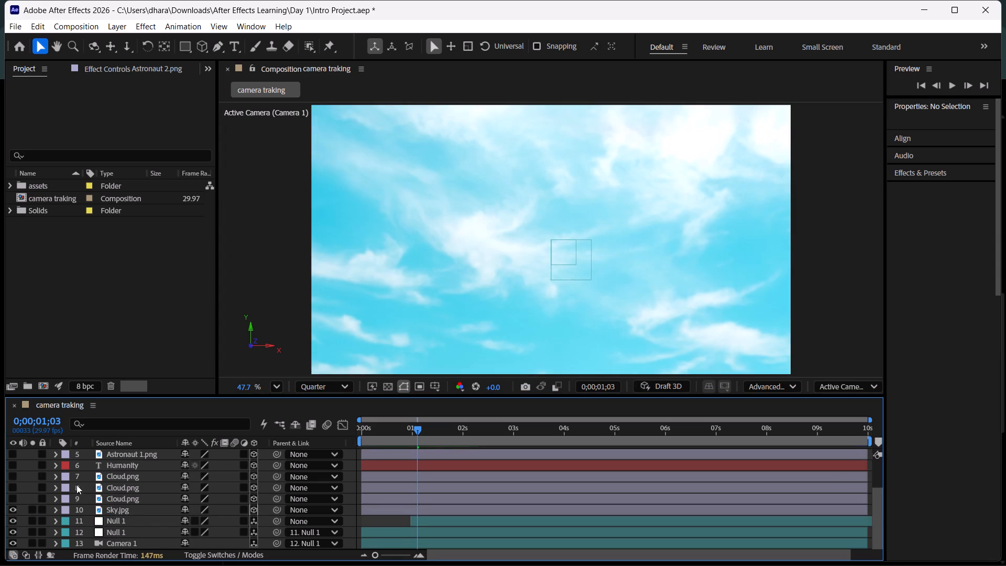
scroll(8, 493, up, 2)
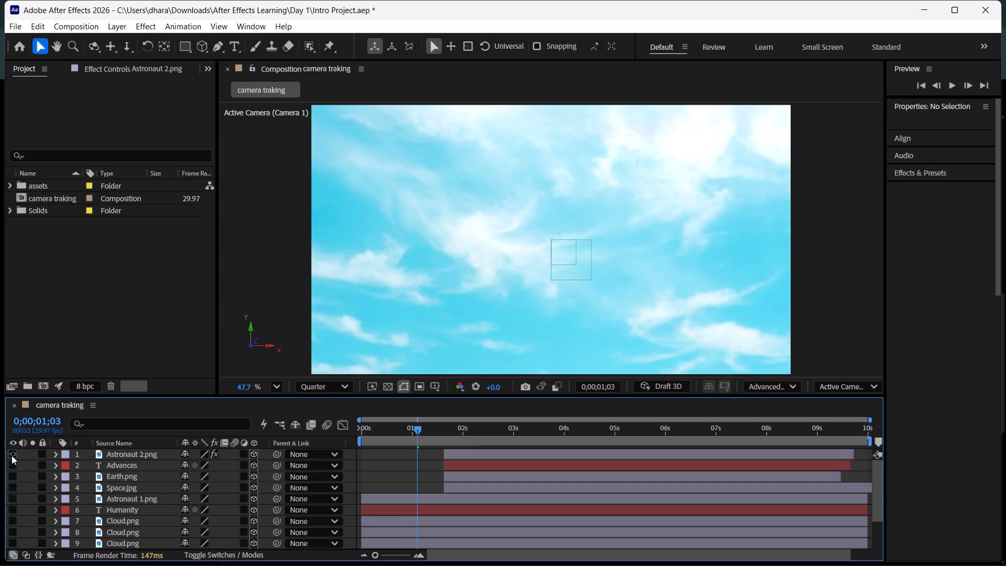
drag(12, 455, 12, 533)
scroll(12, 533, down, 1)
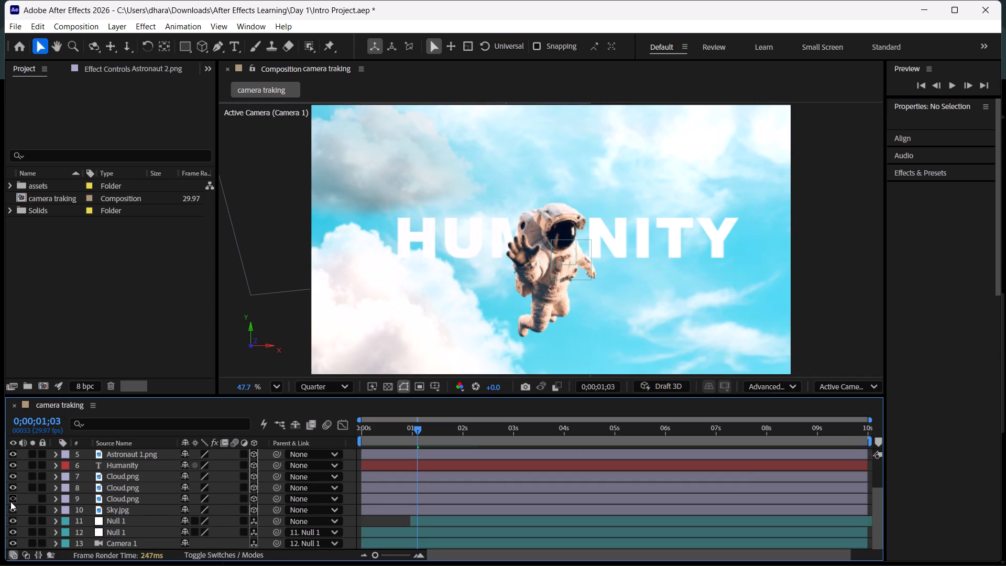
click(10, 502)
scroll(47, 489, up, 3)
Switch to Chrome and open YouTube in a new tab.
key(alt+Tab)
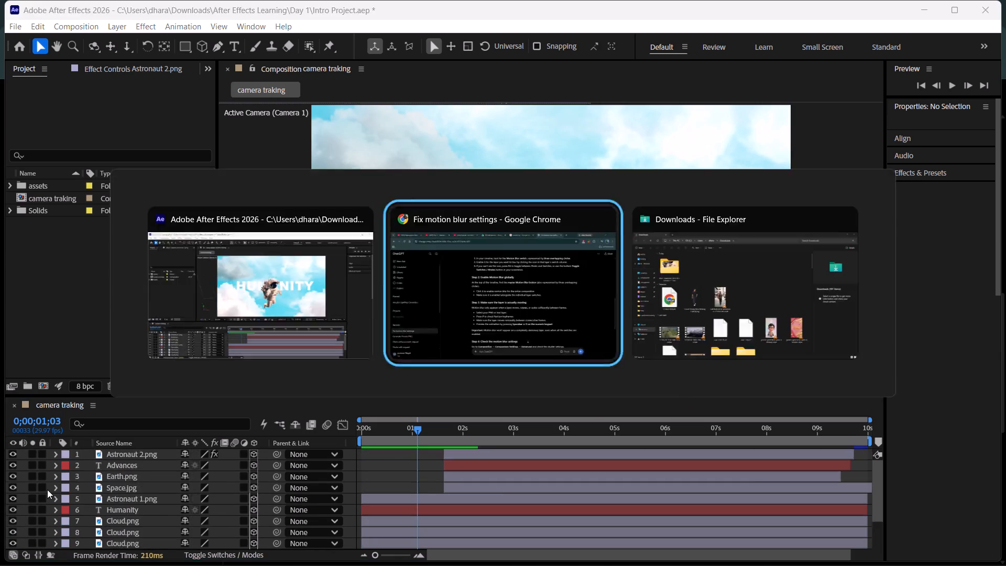
click(779, 9)
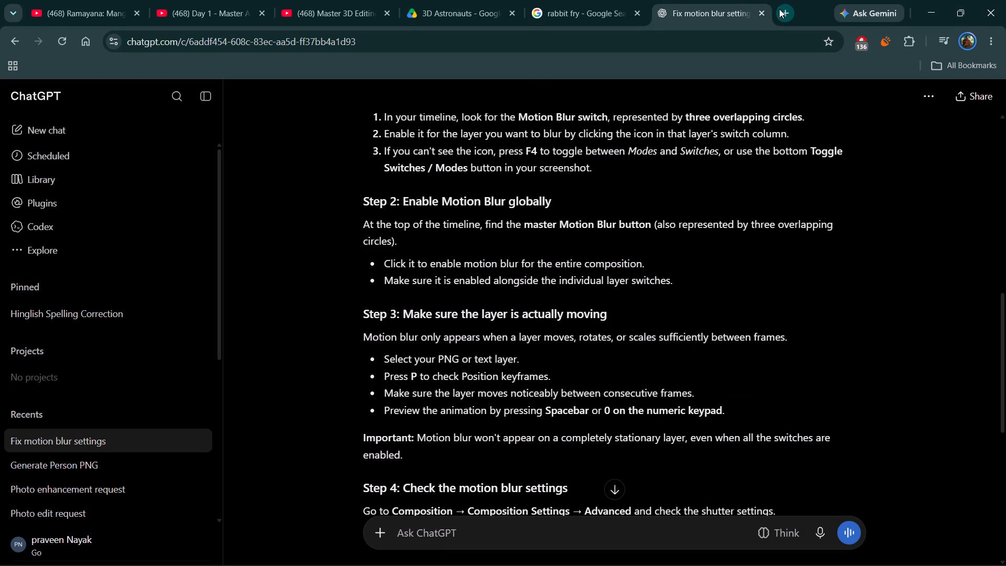
key(y)
key(Return)
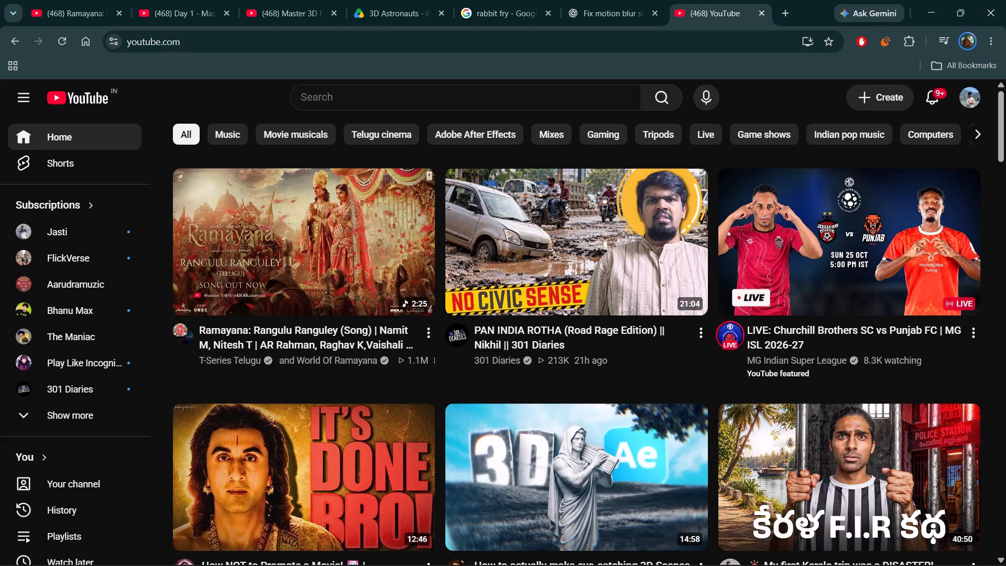
Browse the recommended videos on the YouTube home page.
click(379, 100)
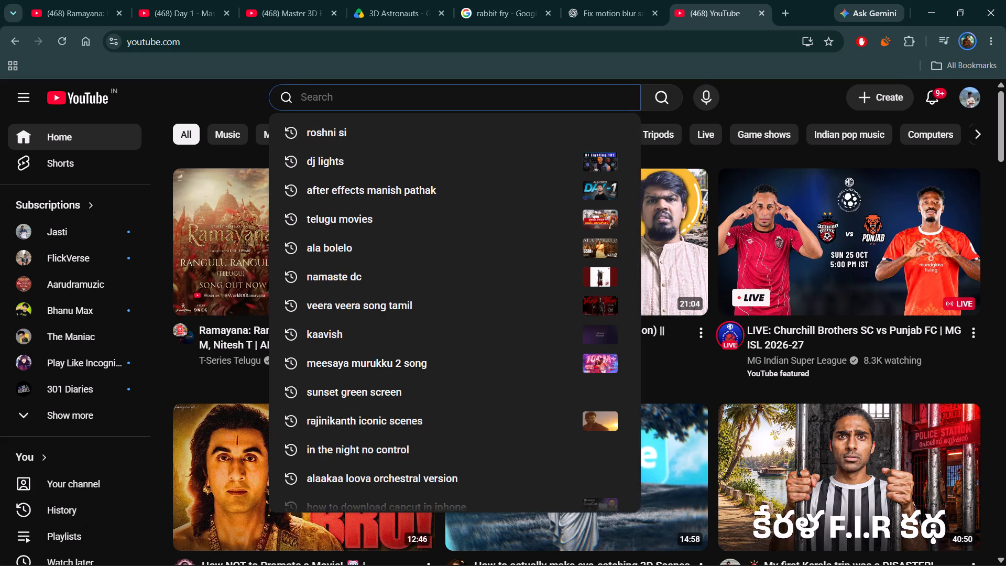
click(246, 93)
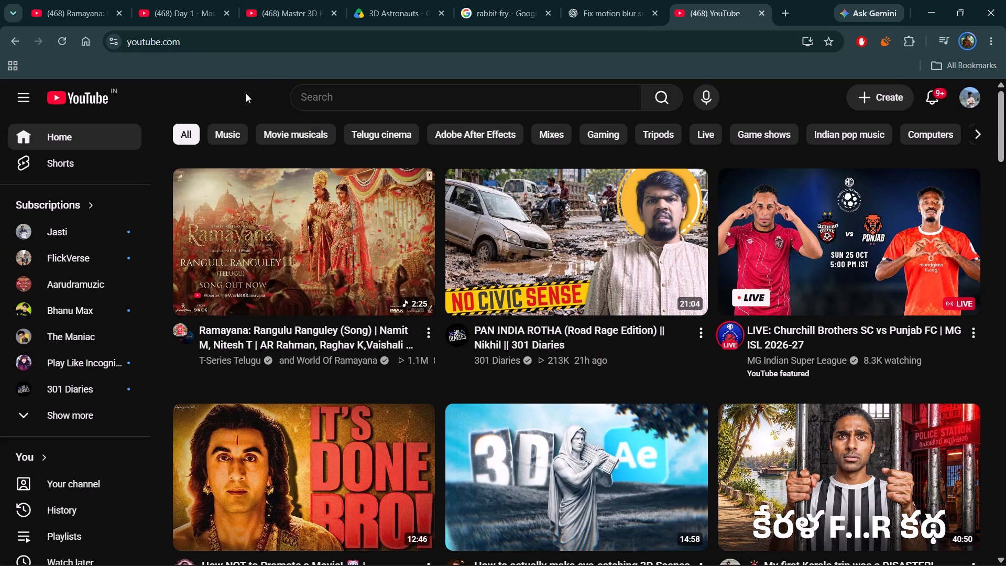
scroll(246, 93, down, 4)
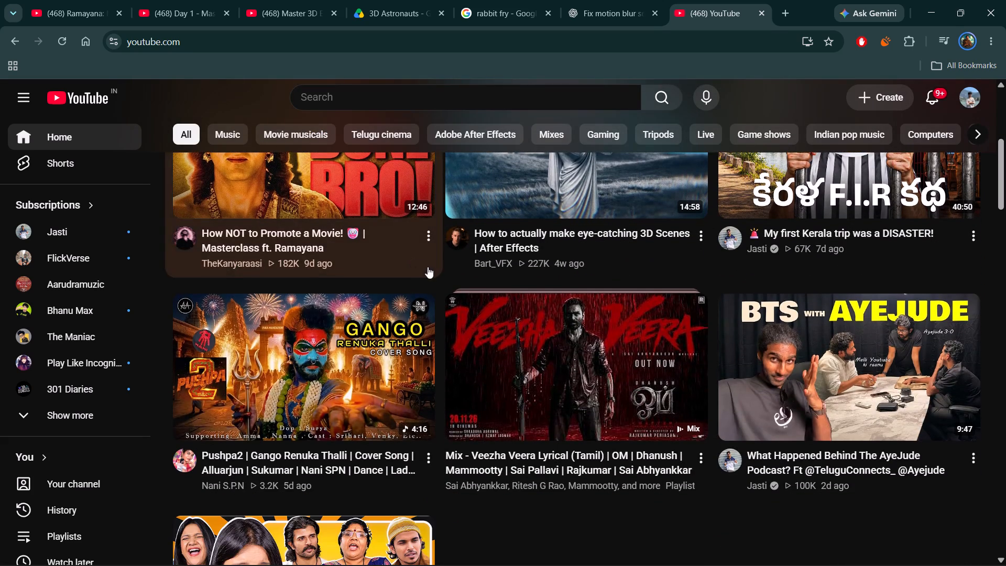
scroll(436, 281, down, 2)
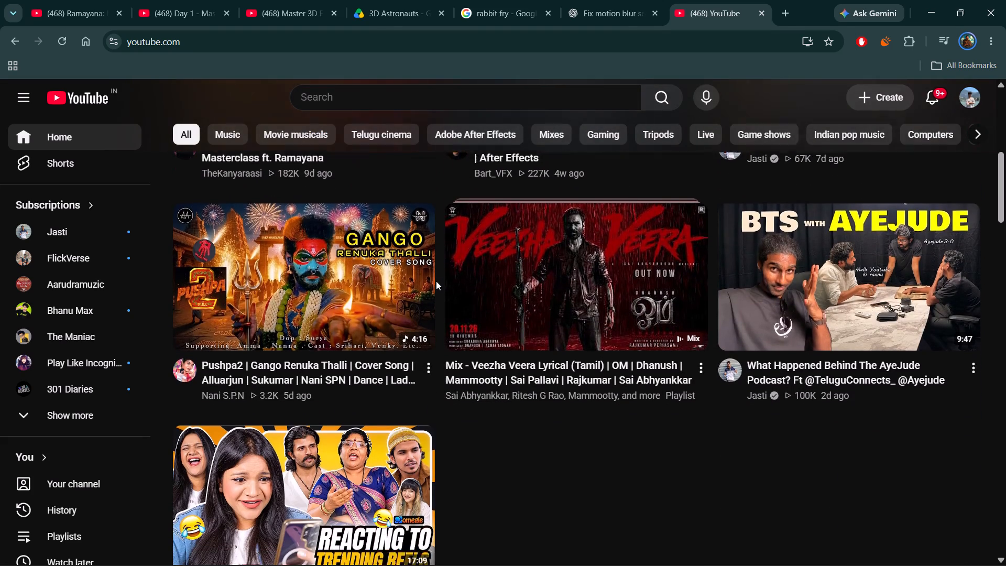
scroll(436, 281, down, 3)
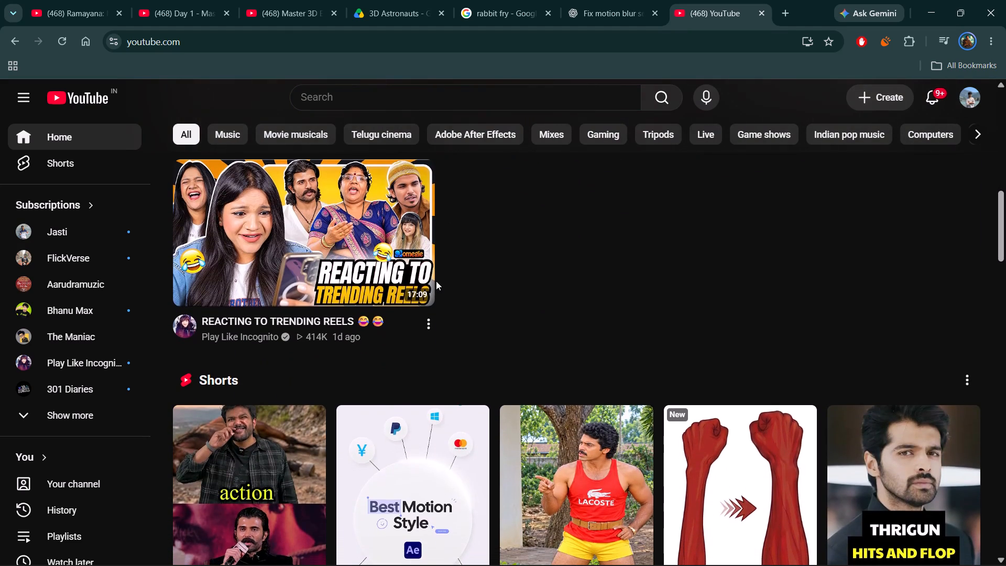
scroll(436, 281, down, 1)
scroll(444, 354, down, 2)
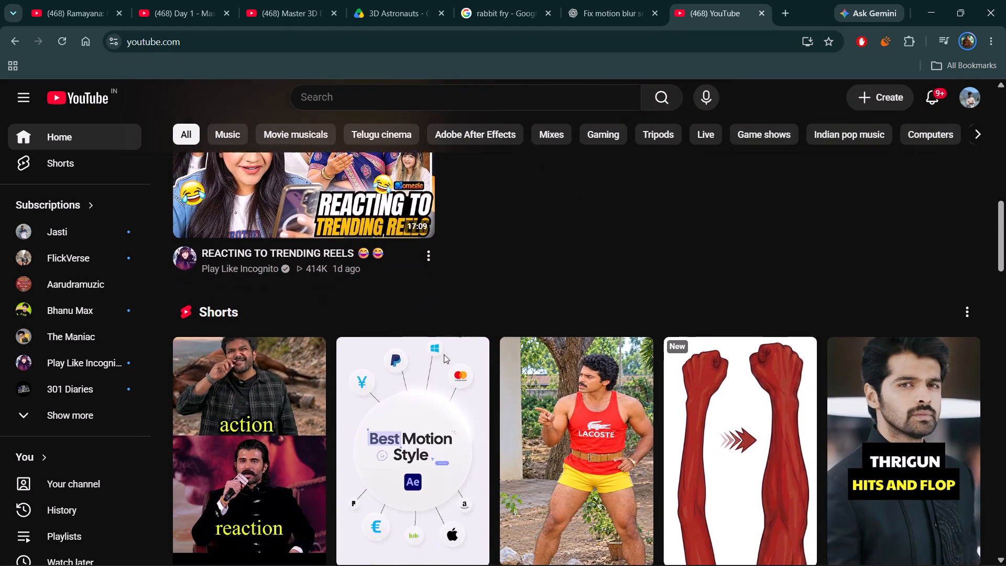
scroll(444, 354, down, 5)
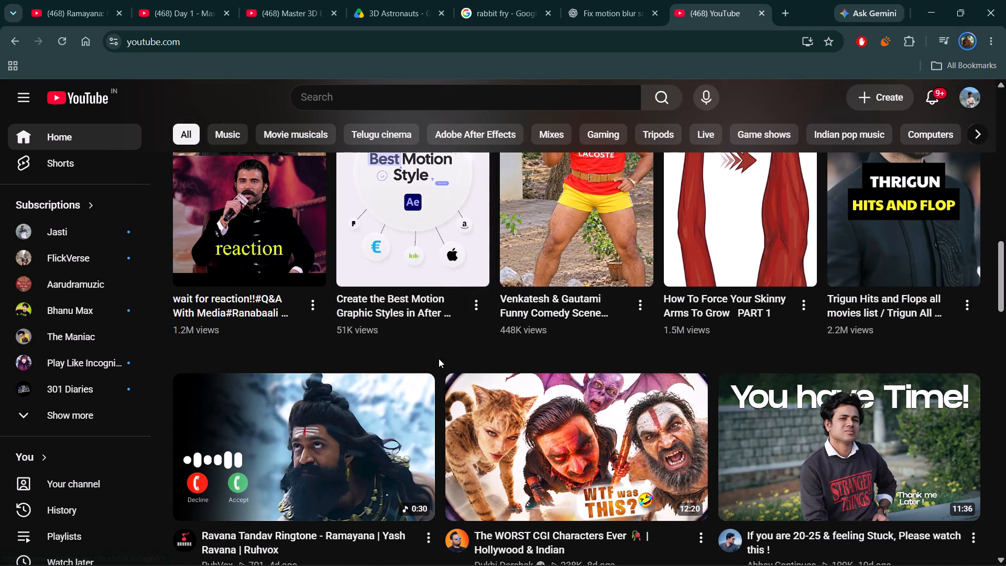
scroll(439, 358, down, 4)
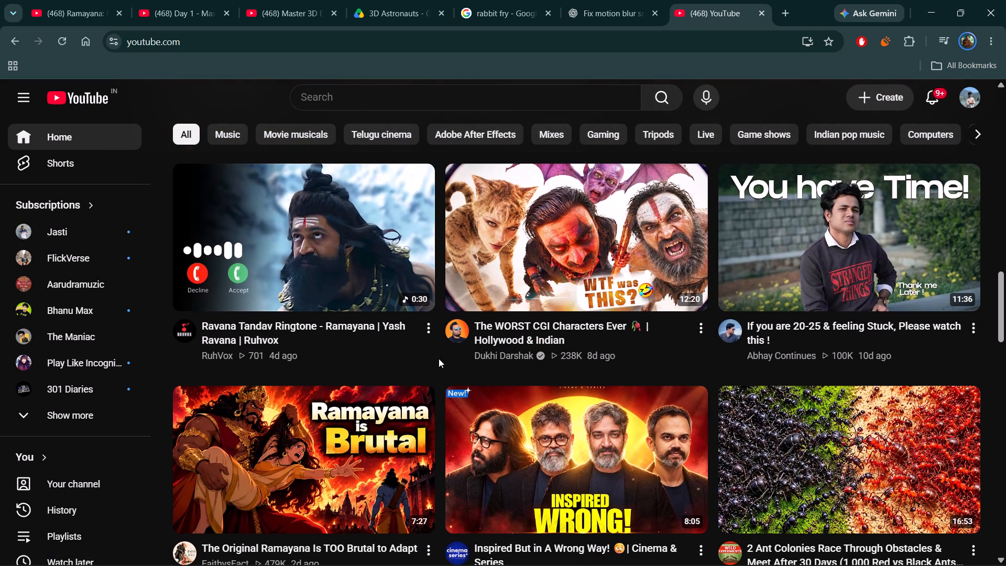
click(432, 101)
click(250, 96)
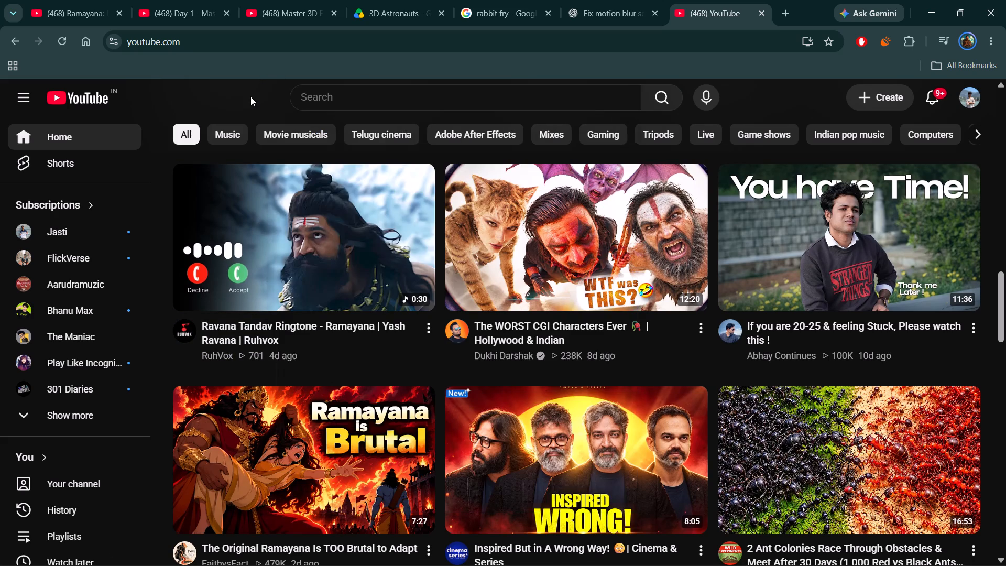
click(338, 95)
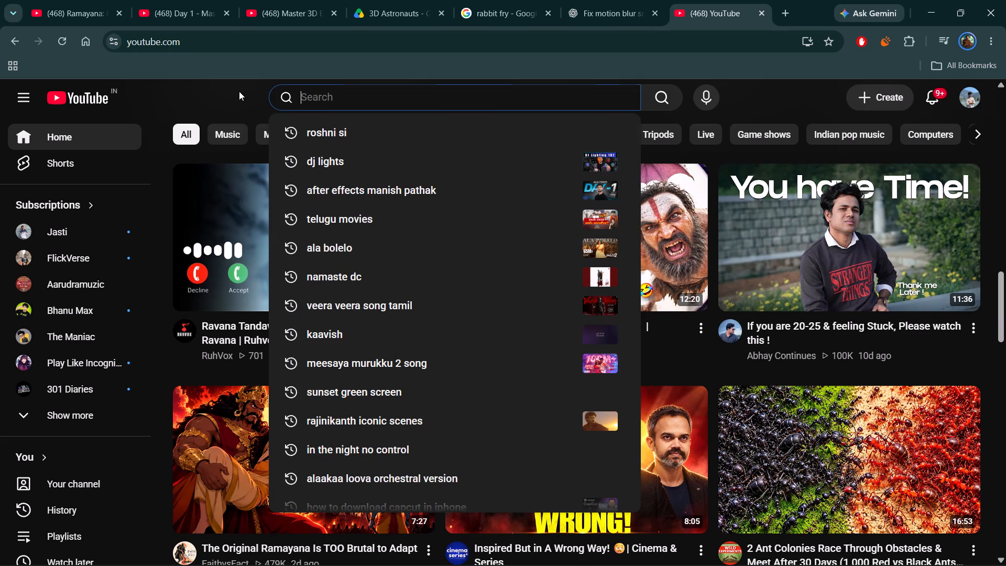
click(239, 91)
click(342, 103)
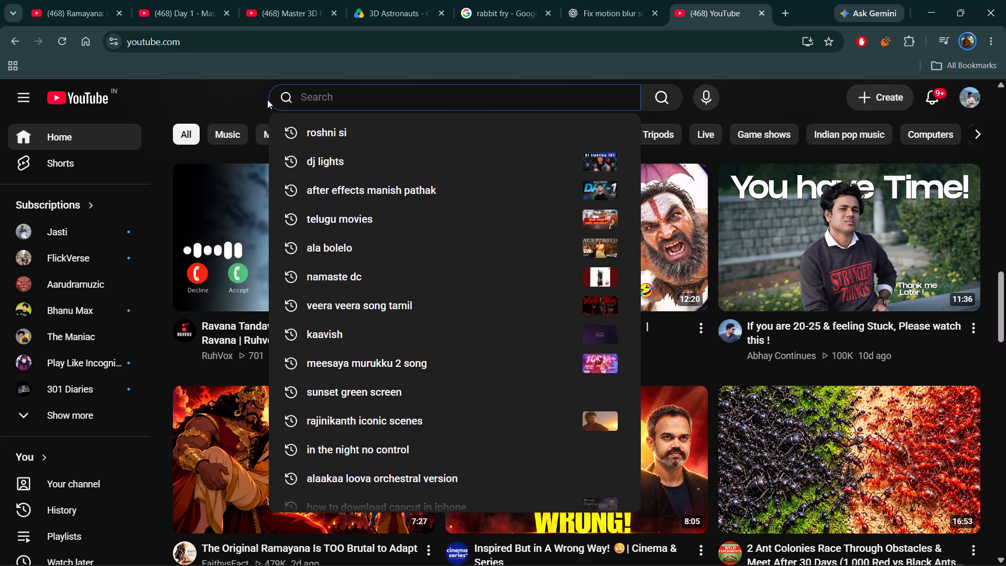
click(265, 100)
Search YouTube for "motion blur not working after effects" and look through the resulting videos.
click(327, 97)
text(motion blur)
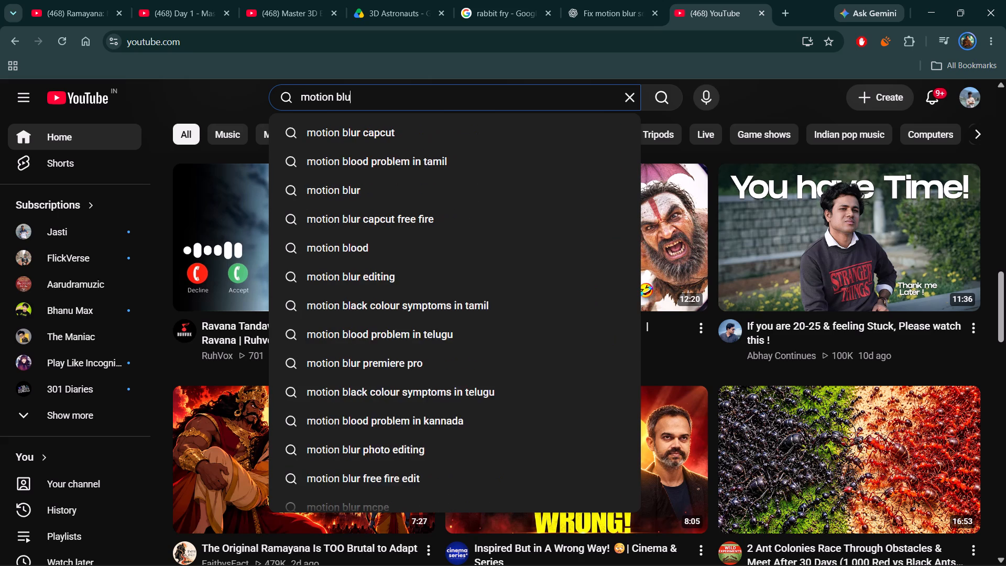
key(space)
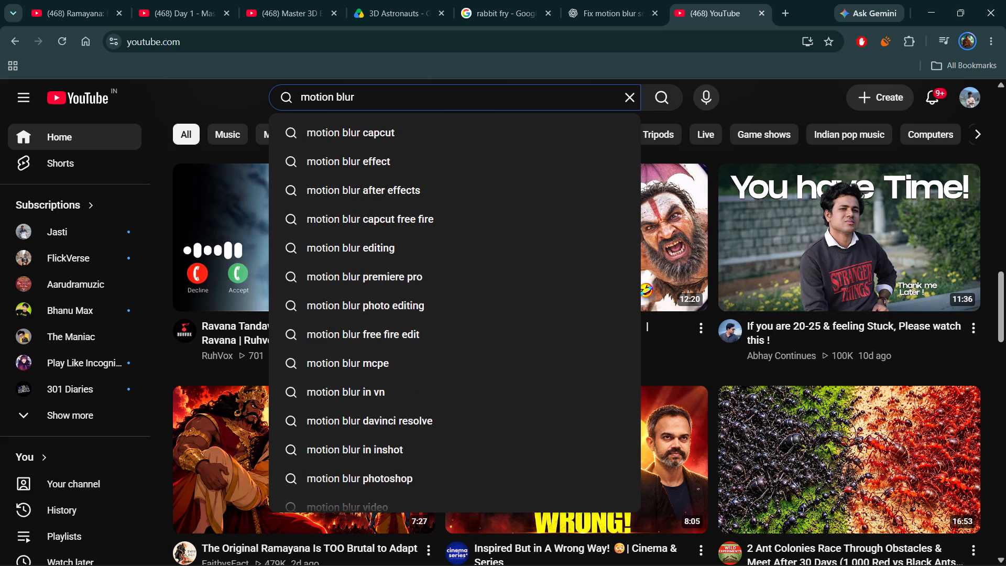
text(nt)
key(BackSpace)
text(ot)
key(space)
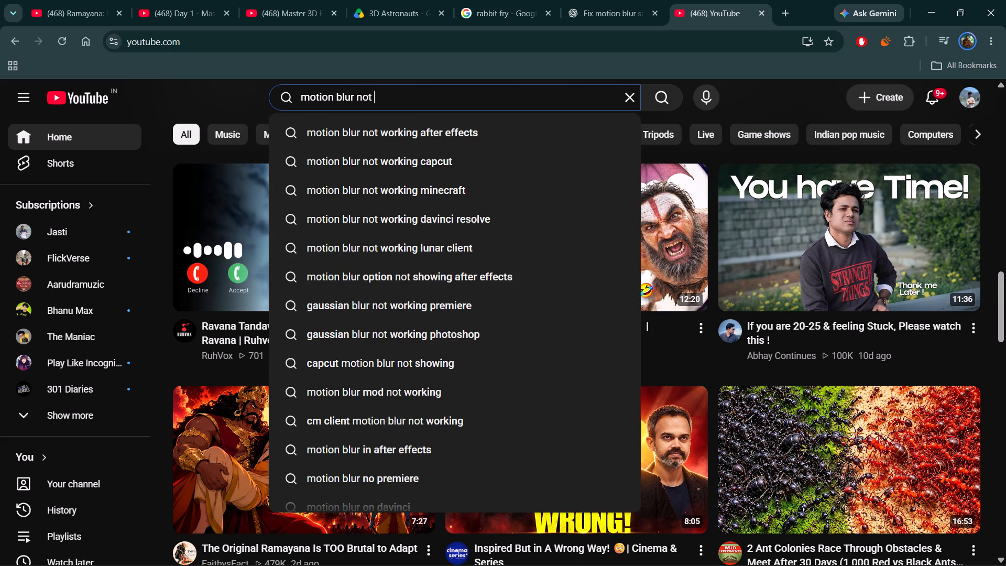
key(Down)
key(Return)
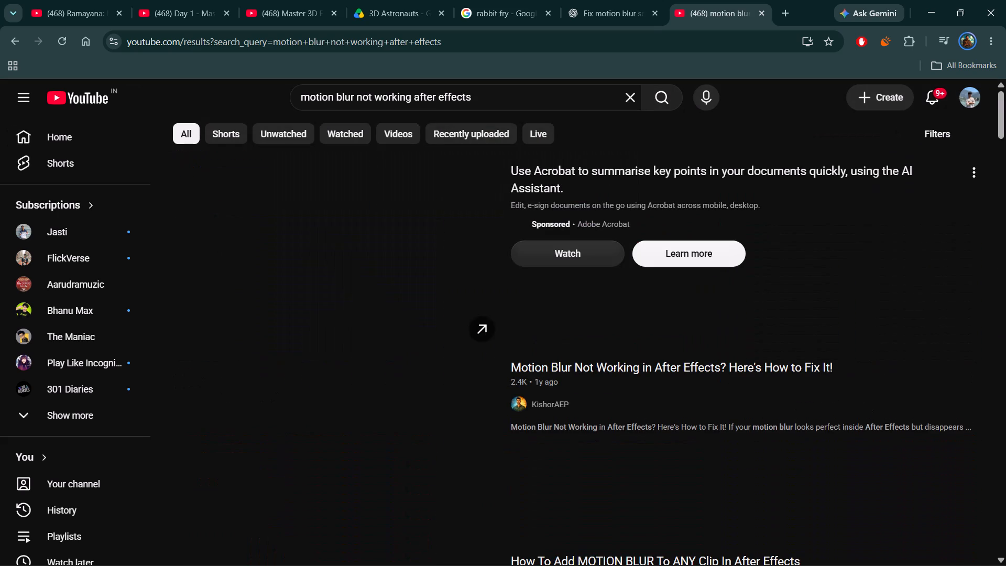
scroll(397, 276, down, 1)
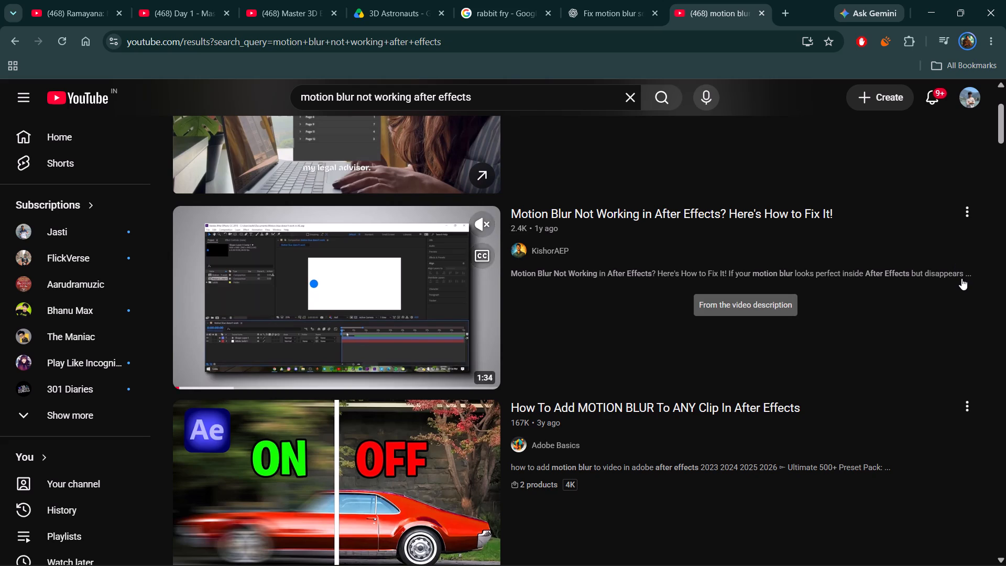
scroll(946, 431, down, 1)
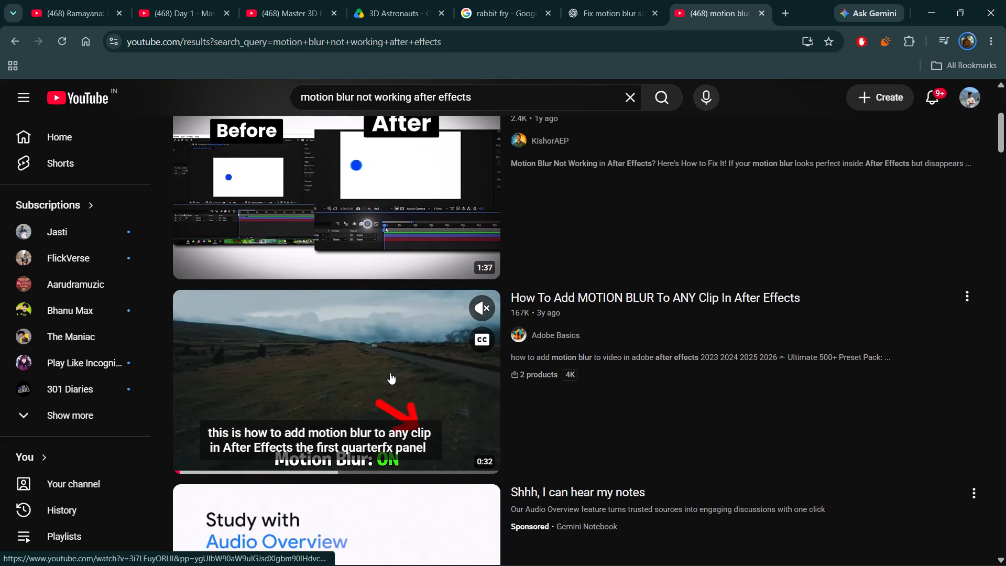
scroll(441, 212, up, 1)
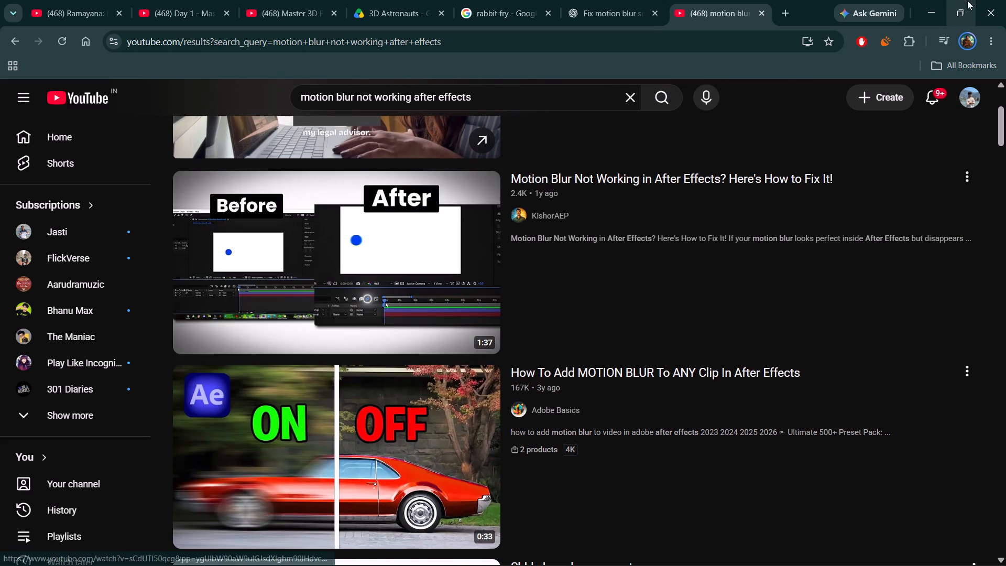
Switch to After Effects and save the Intro Project.
click(939, 1)
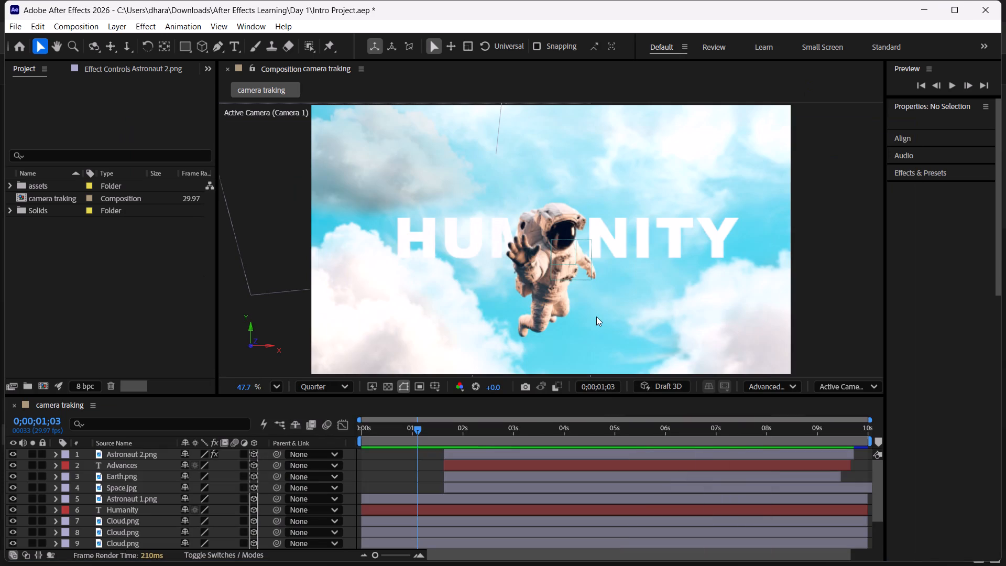
key(ctrl+s)
key(ctrl+s)
key(ctrl+s)
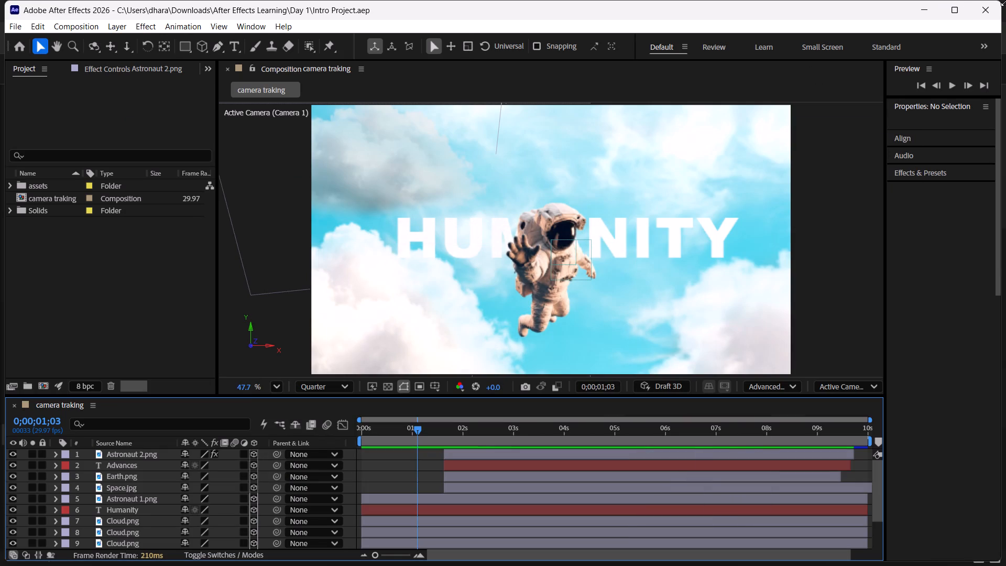
Close After Effects and relaunch it, dismissing the start-up notices.
click(993, 12)
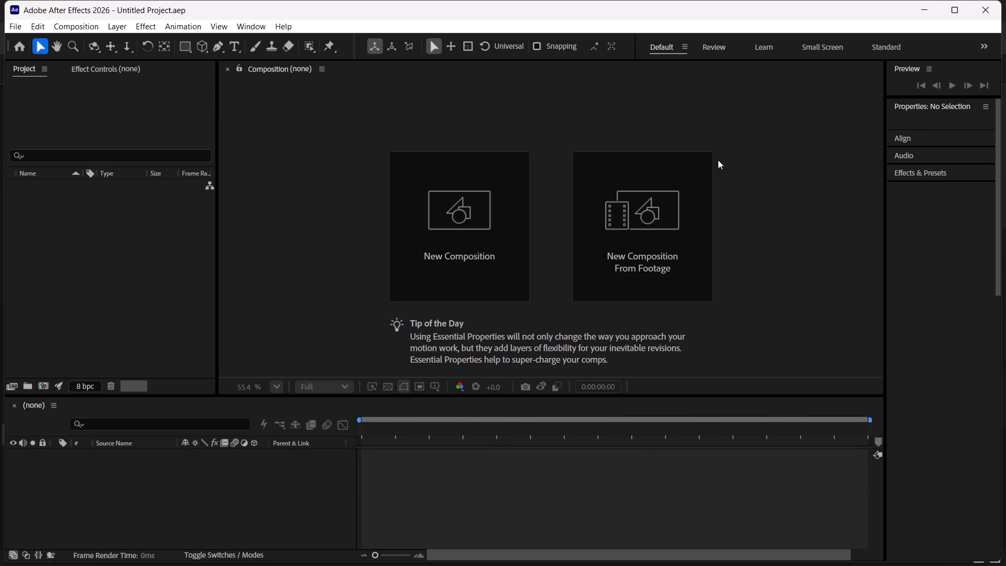
click(924, 4)
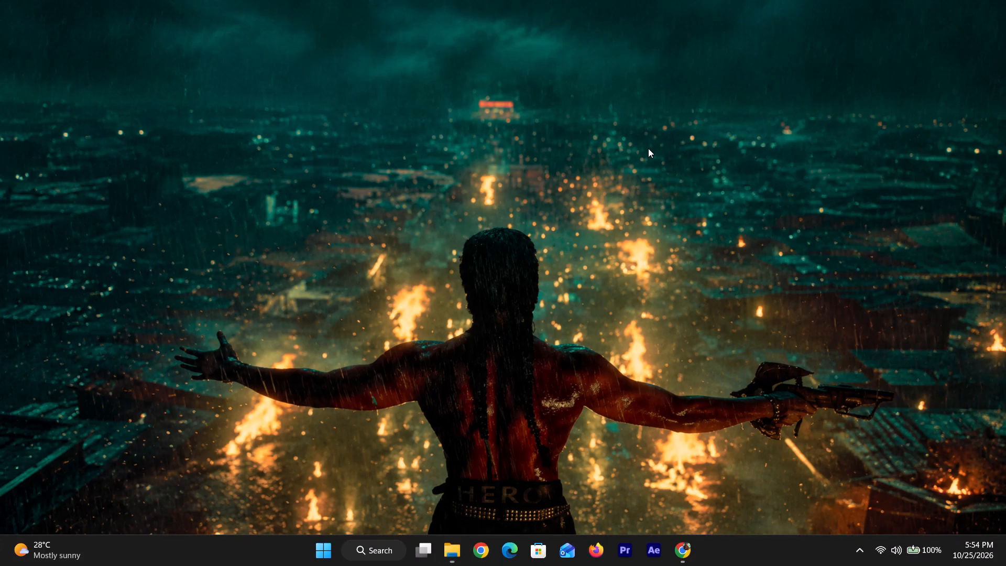
click(657, 552)
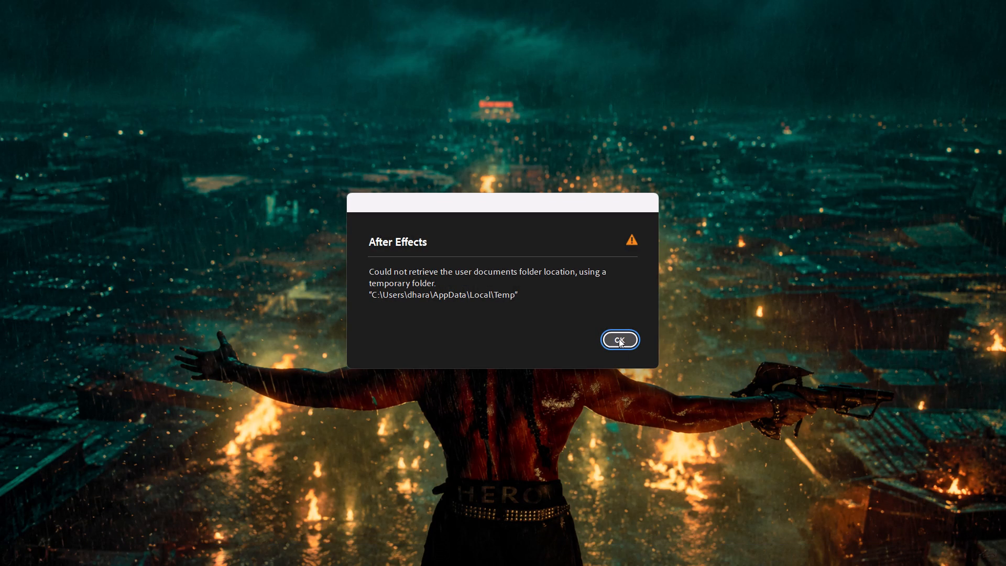
click(619, 339)
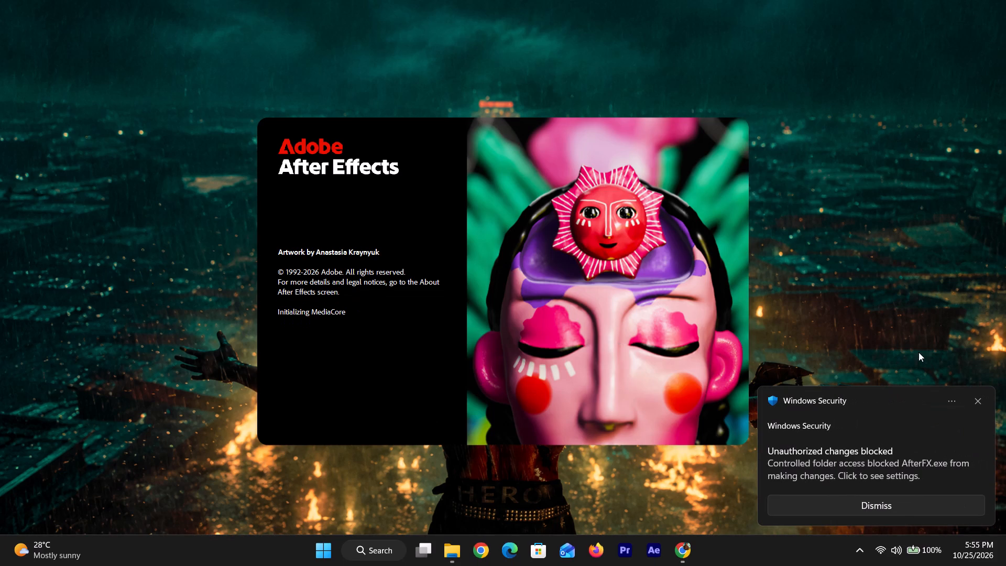
click(978, 404)
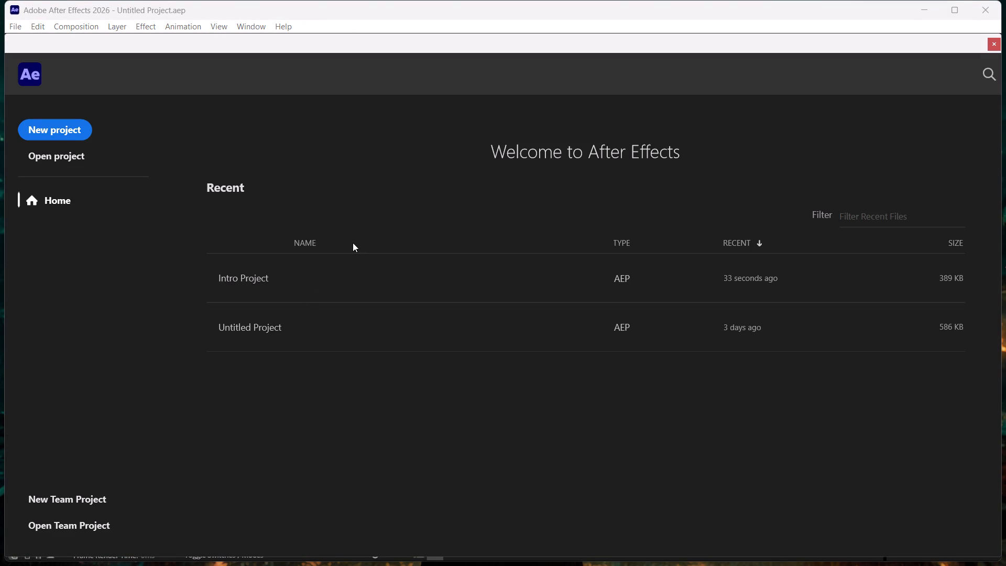
Open the recent Intro Project.
click(379, 287)
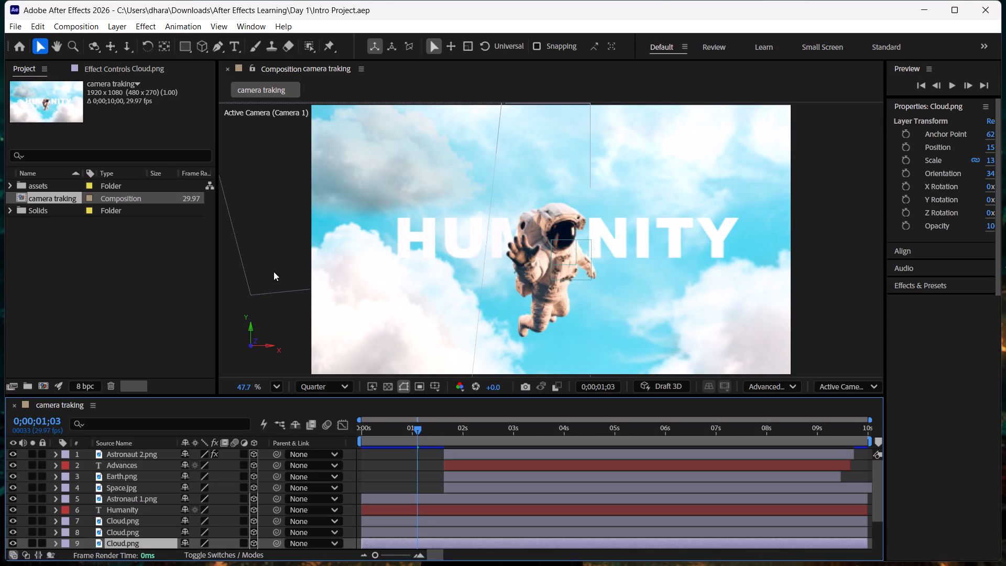
Examine the motion blur switch column for the layers in the camera traking timeline.
click(233, 441)
double_click(233, 441)
scroll(224, 483, down, 1)
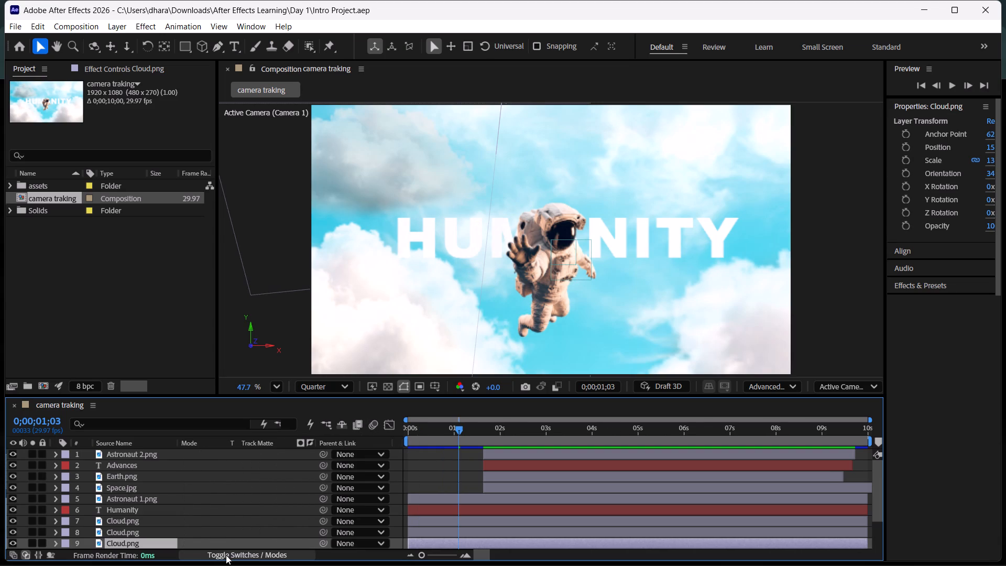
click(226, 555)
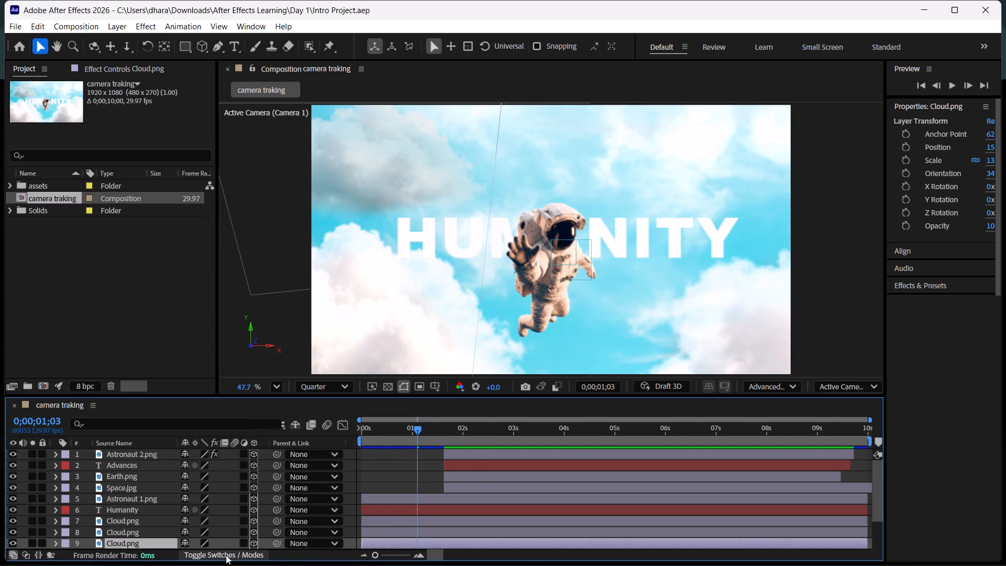
Compare ChatGPT's column-options image with After Effects and open the list of available columns for the camera traking timeline.
key(alt+Tab)
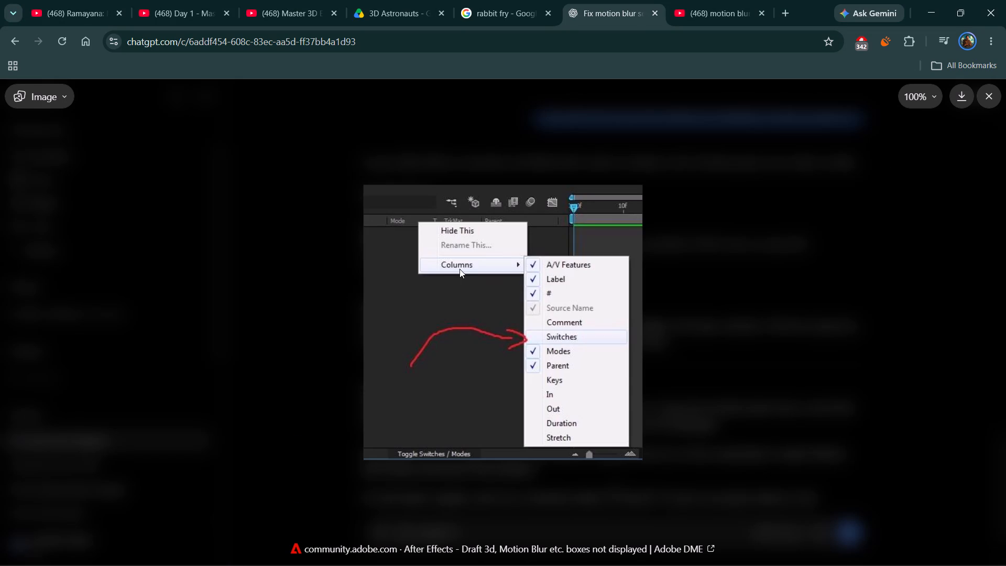
key(alt+Tab)
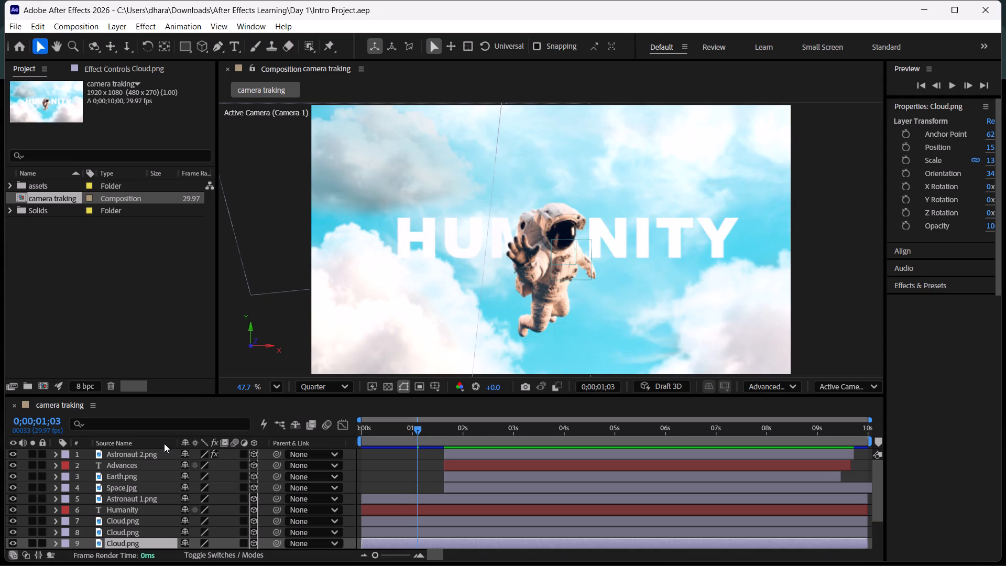
right_click(163, 443)
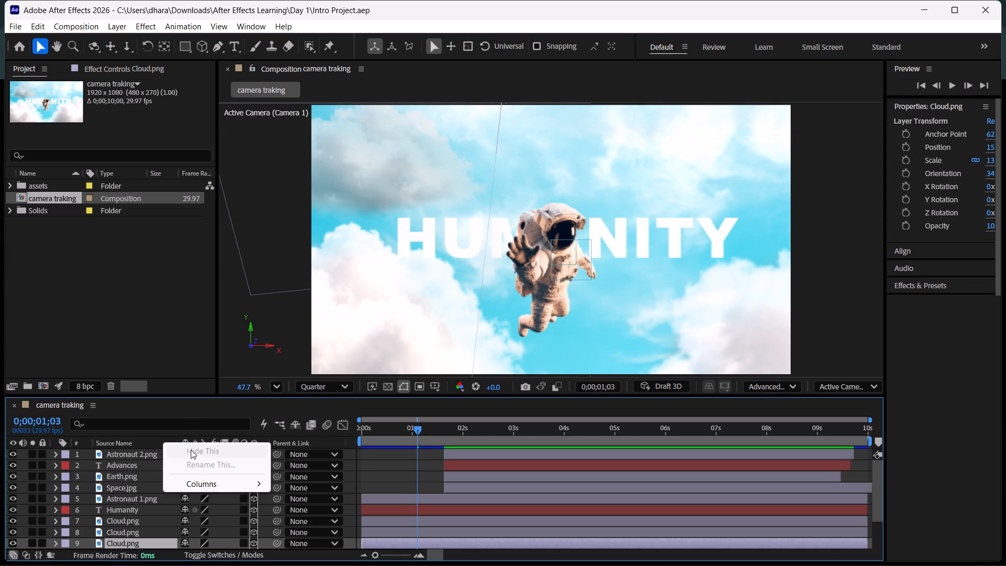
click(155, 438)
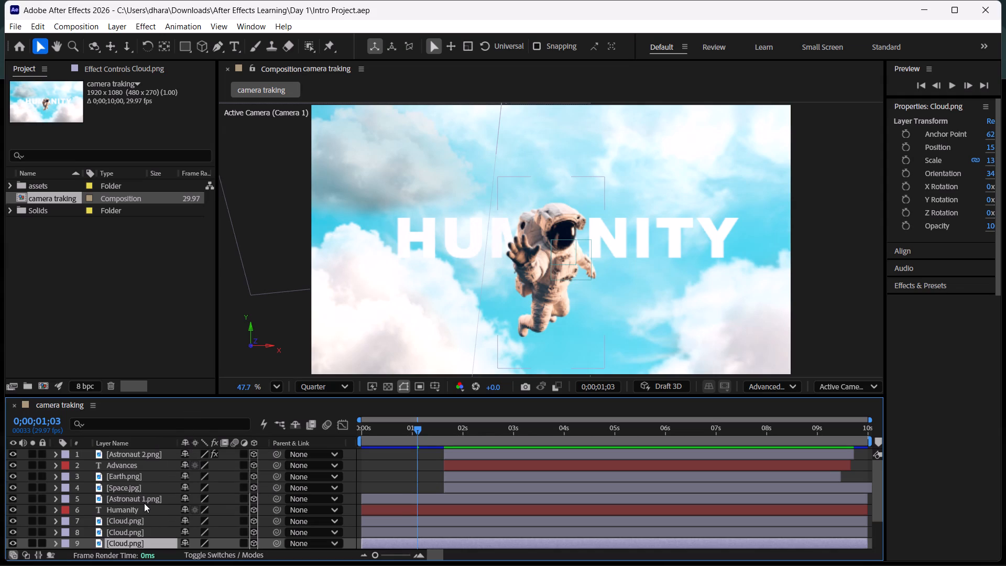
scroll(144, 503, up, 2)
key(alt+Tab)
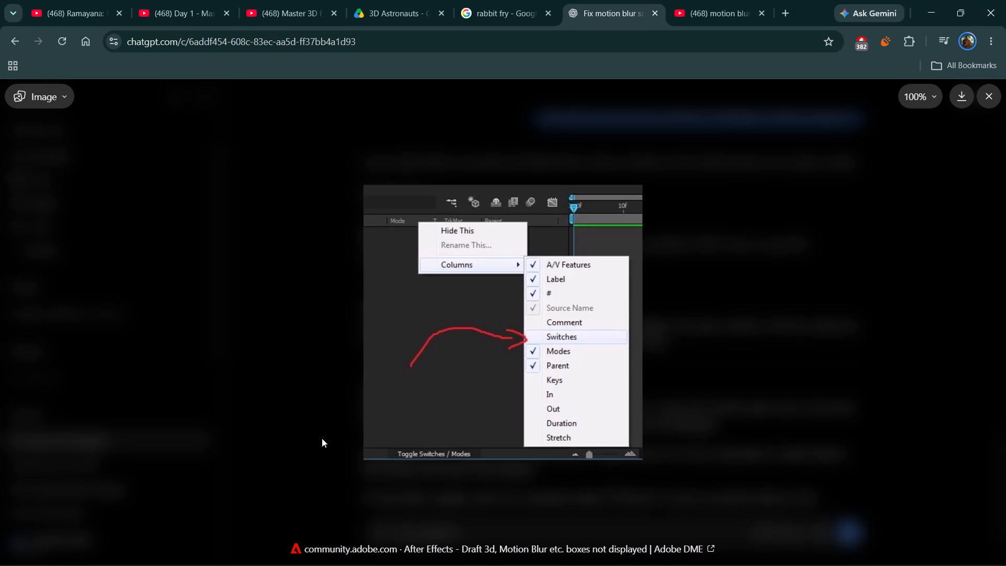
key(alt+Tab)
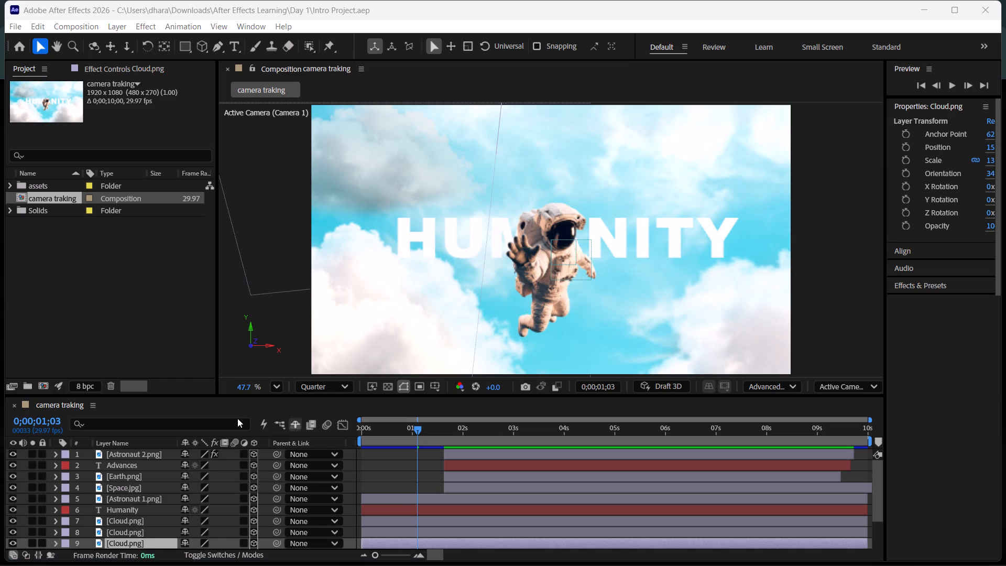
right_click(157, 440)
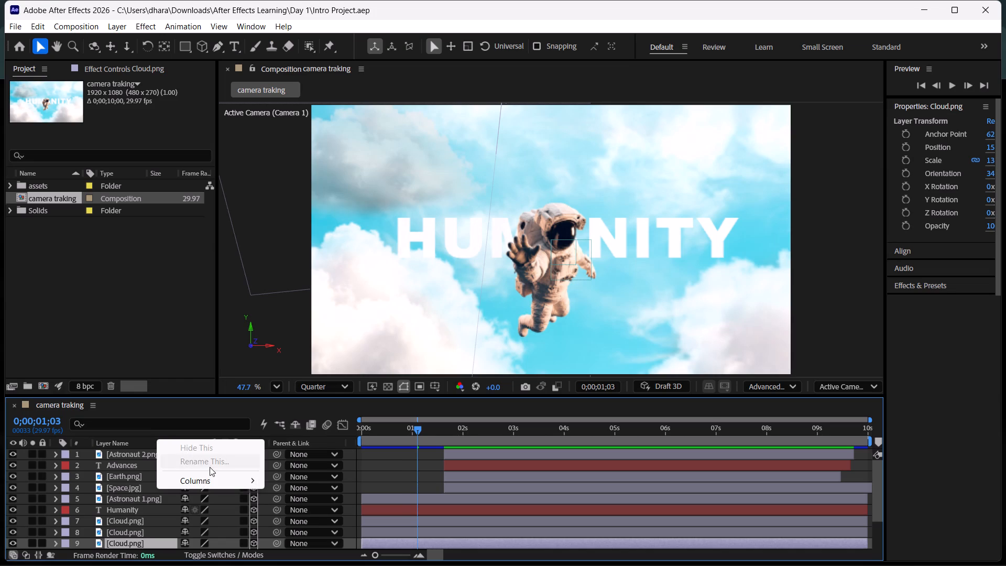
click(231, 478)
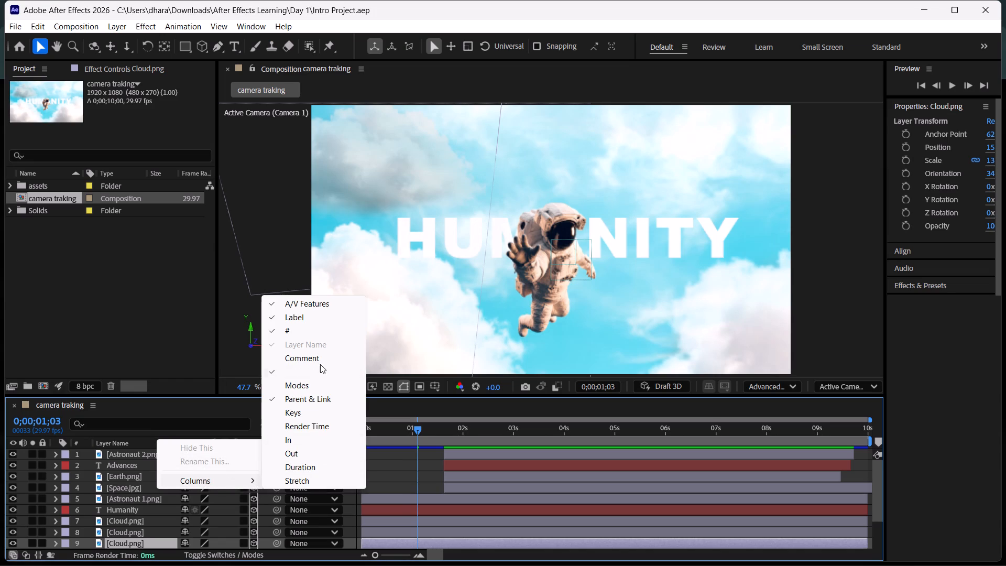
Return to Chrome, close the enlarged column-options image and read the rest of ChatGPT's reply.
key(alt+Tab)
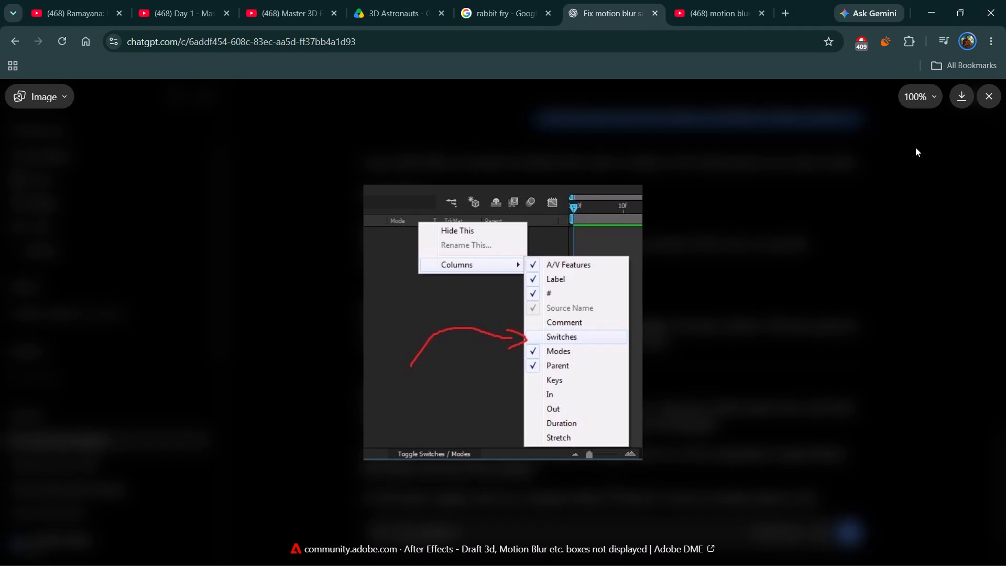
click(985, 96)
scroll(625, 378, down, 2)
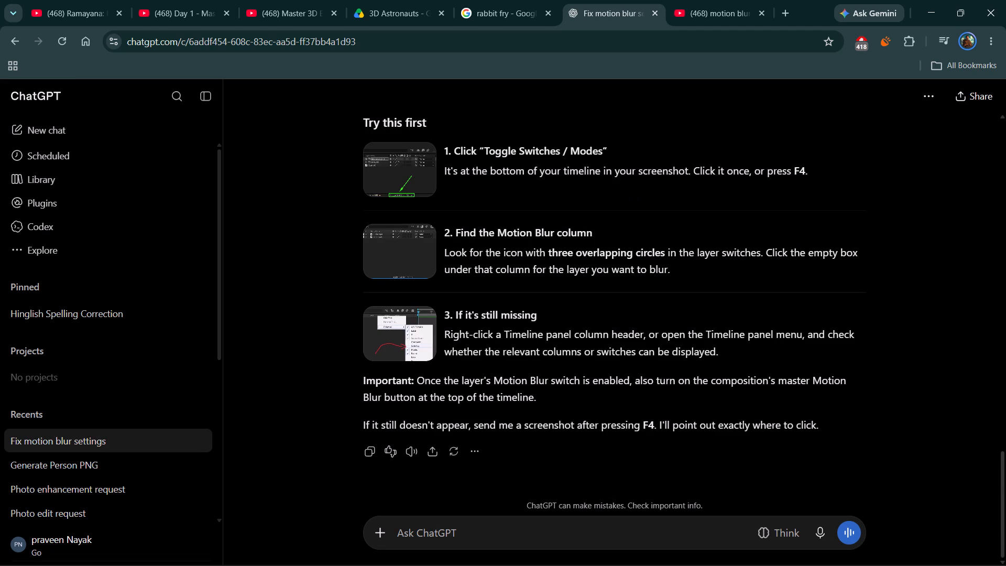
scroll(625, 378, down, 1)
Go back to the "Master 3D Editing Under 20 Minutes" YouTube tutorial, play it briefly and pause to examine its timeline.
click(182, 0)
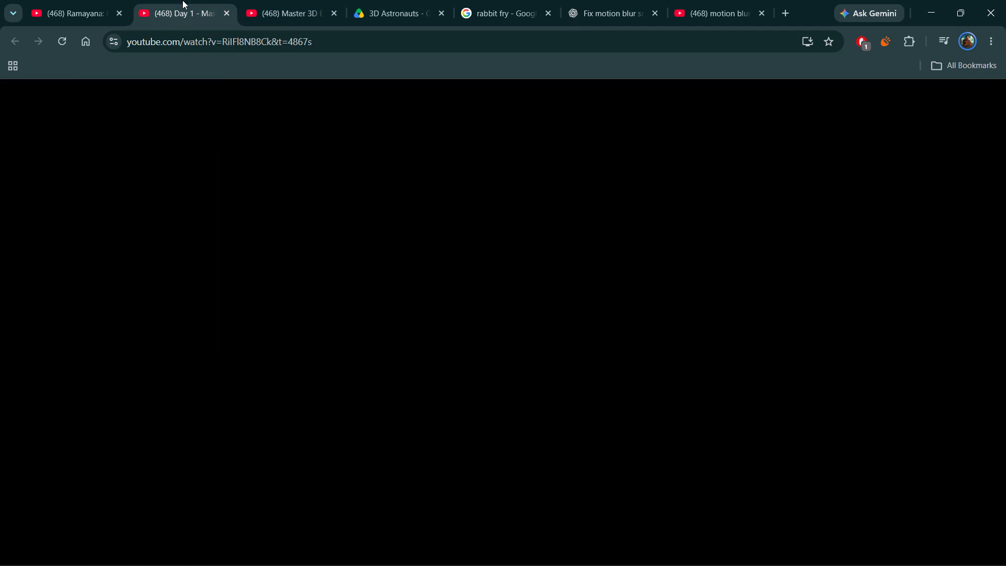
click(305, 0)
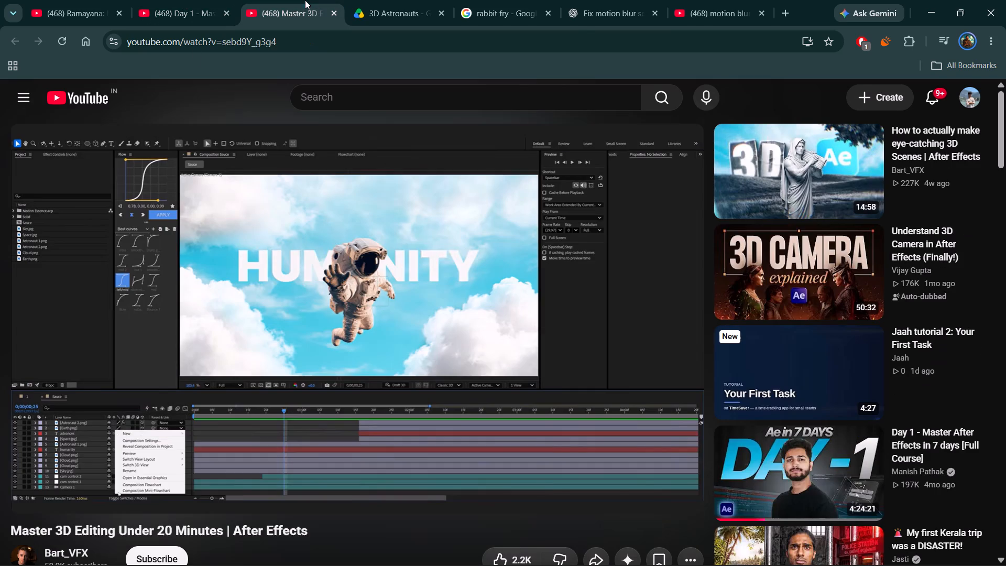
click(412, 338)
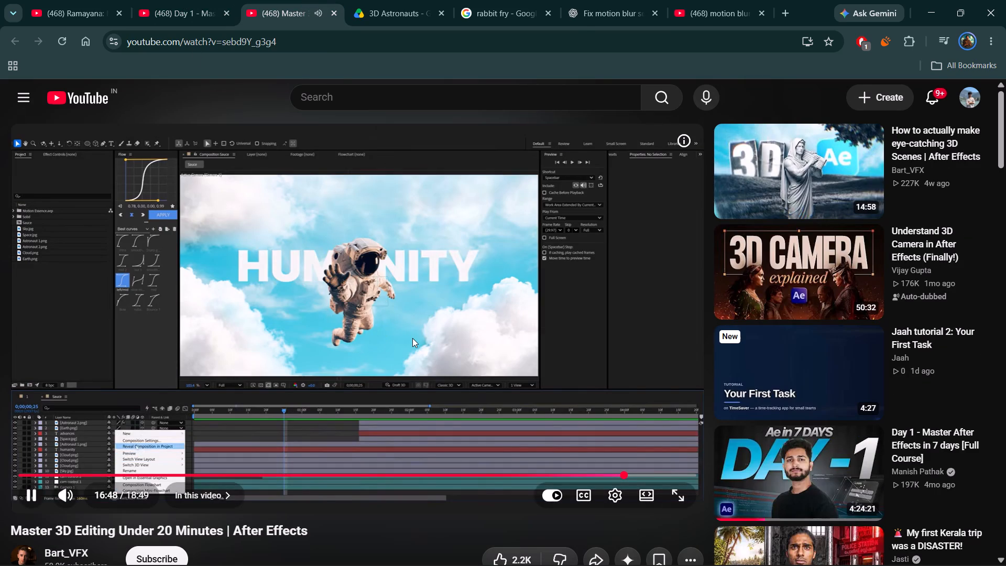
key(space)
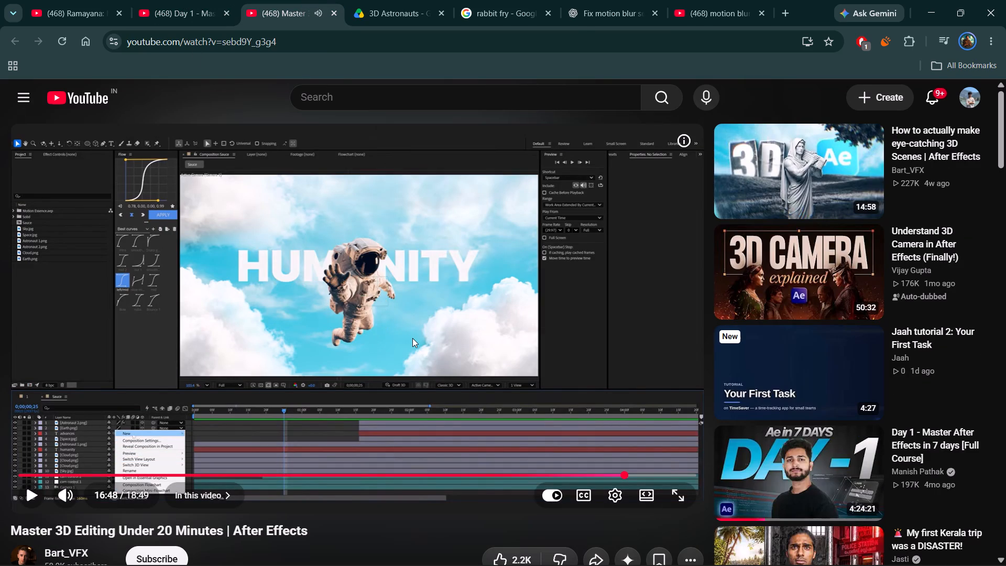
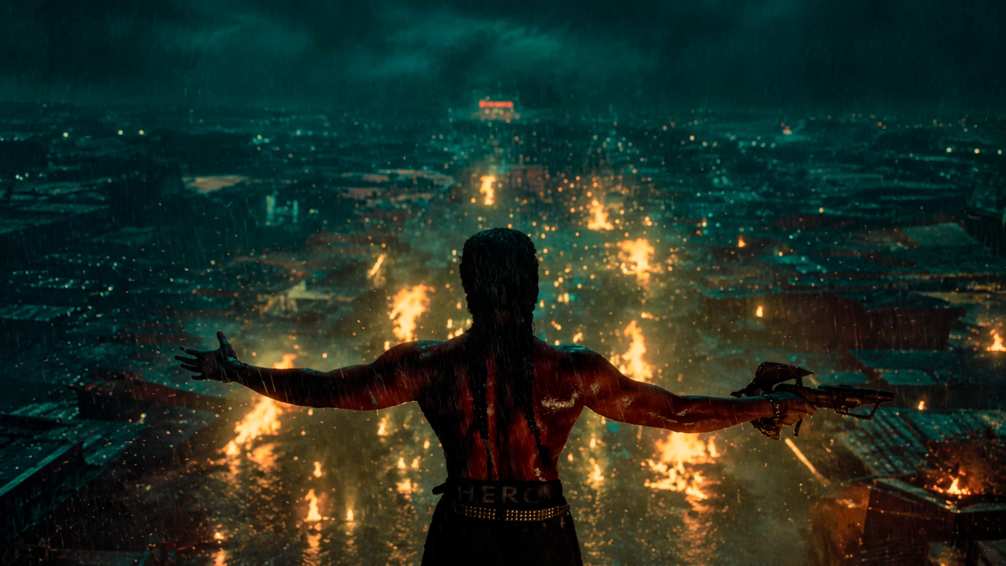
Search the computer for WhatsApp and open the WhatsApp app.
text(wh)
click(340, 169)
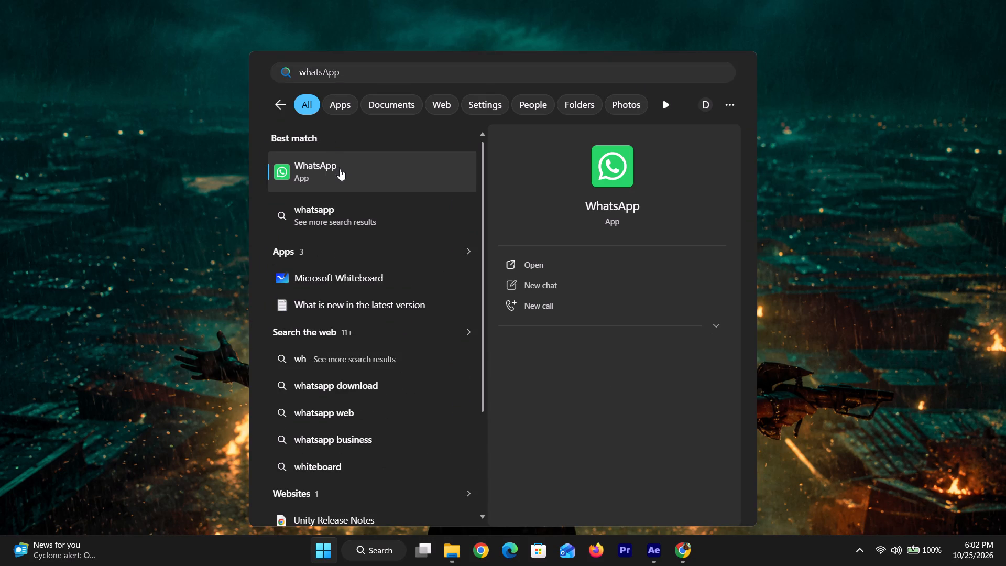
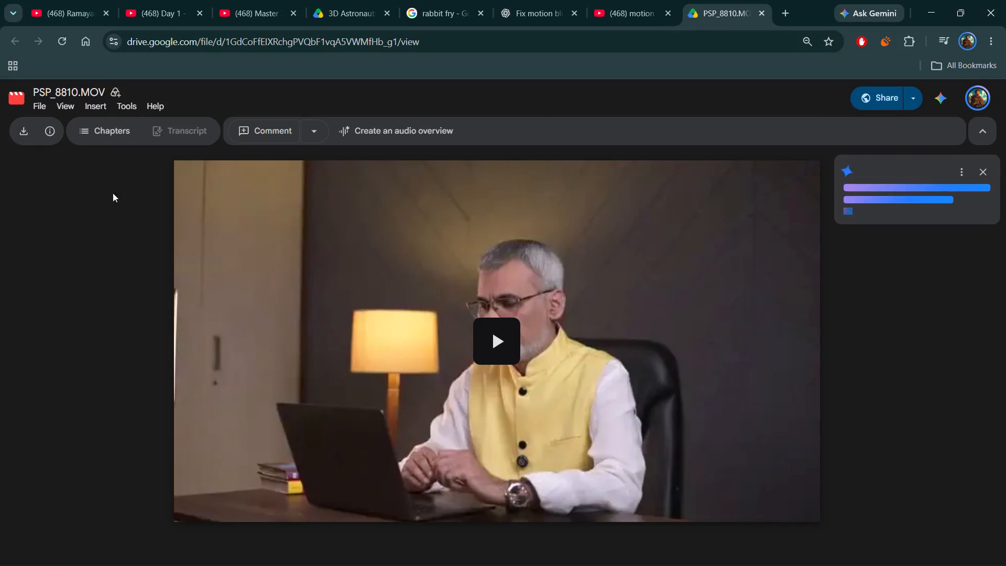
Open the PSP_8810.MOV video preview in Google Drive for playback.
click(500, 334)
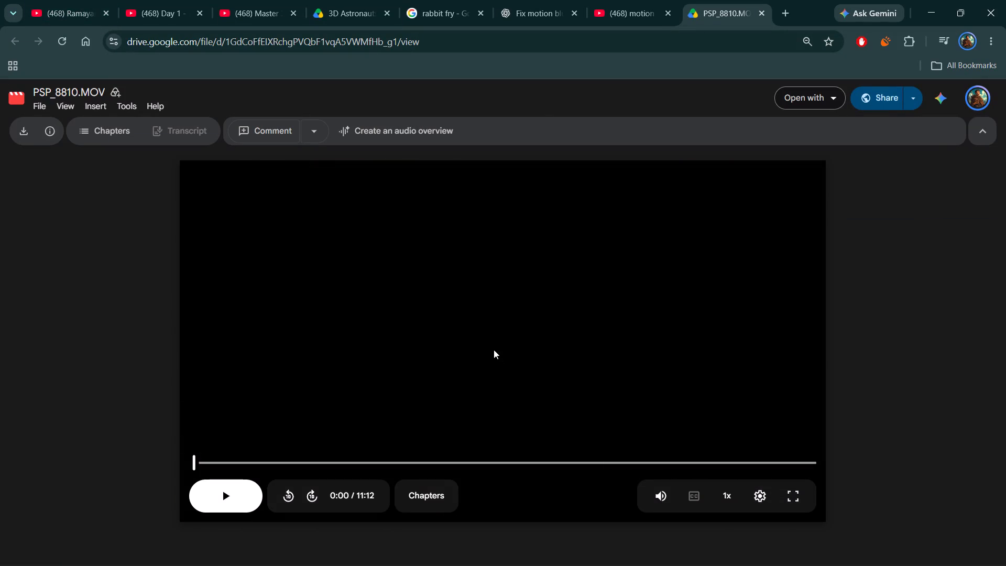
click(499, 340)
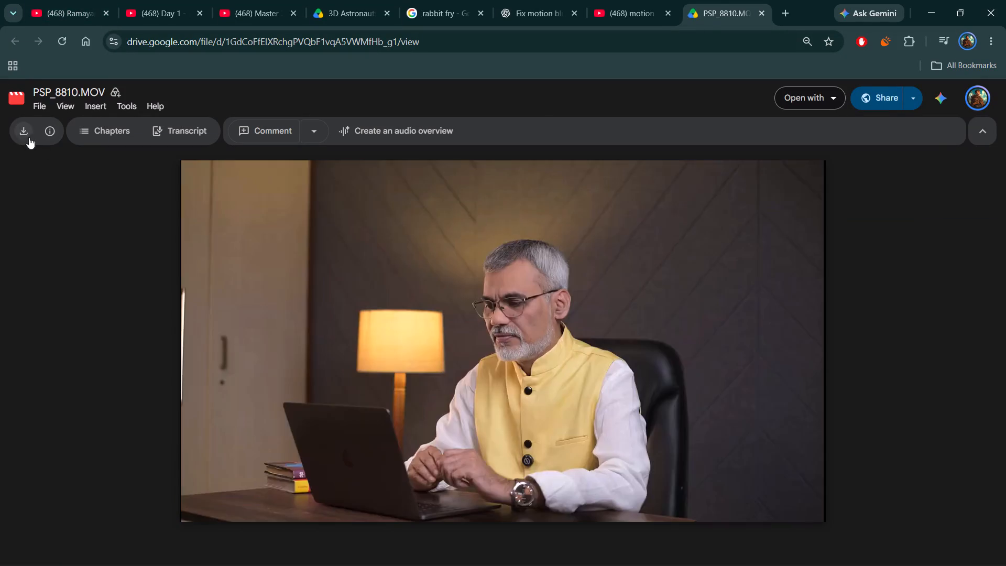
Request the download of PSP_8810.MOV from Google Drive.
click(24, 133)
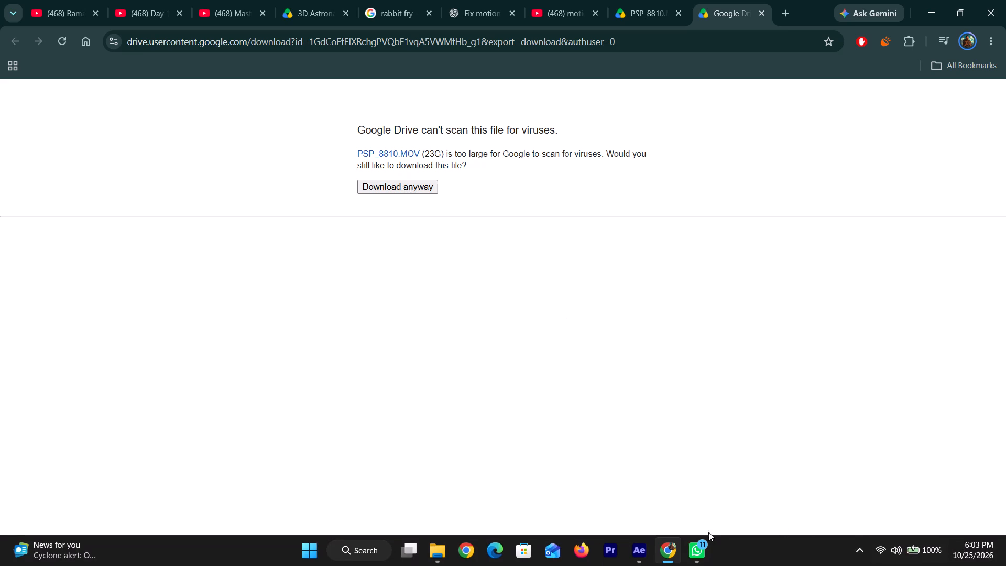
Switch to After Effects, clear the layer selection in the camera traking timeline and save the Intro Project.
click(641, 556)
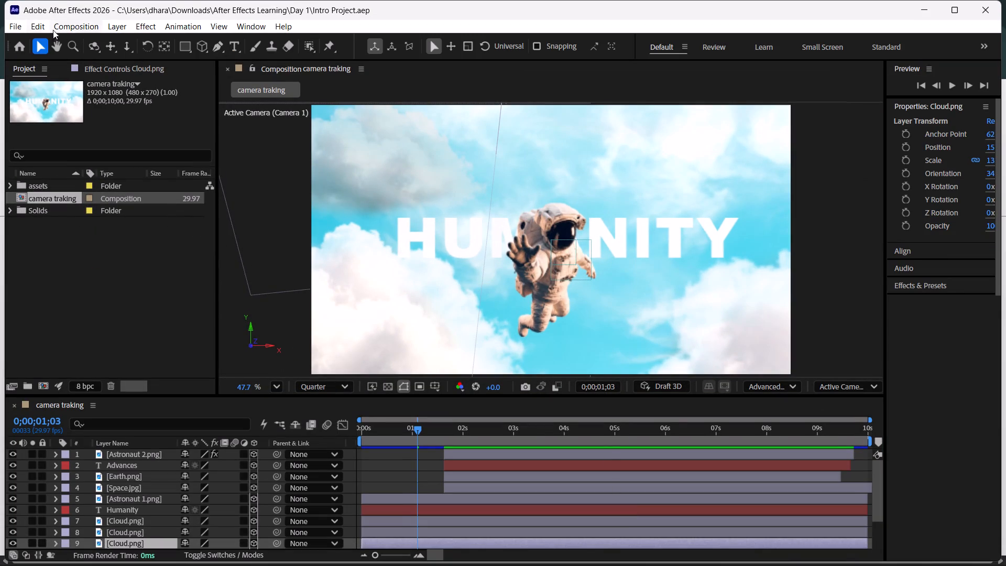
click(406, 477)
key(ctrl+s)
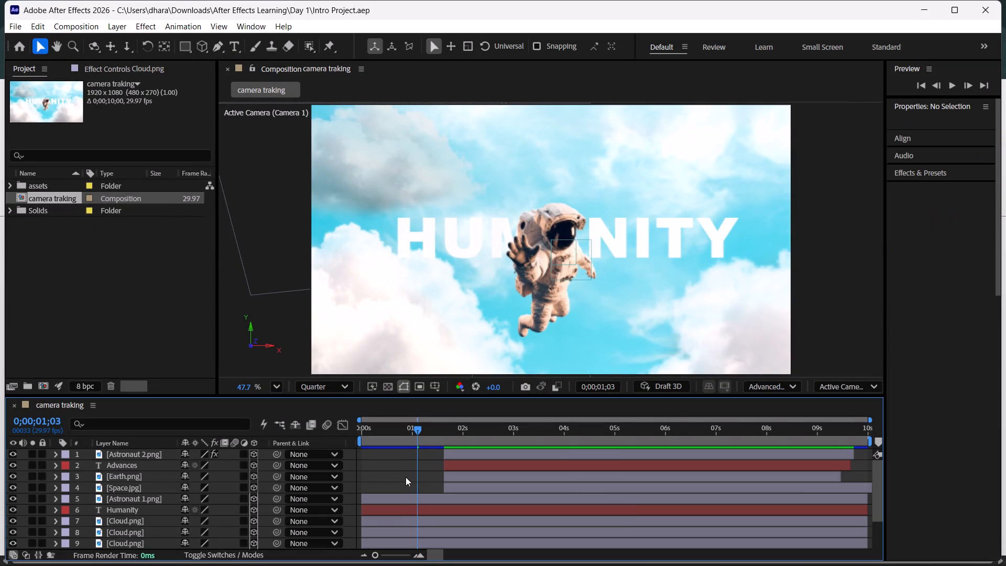
click(406, 477)
key(ctrl+s)
Purge all memory and disk cache in After Effects.
click(40, 26)
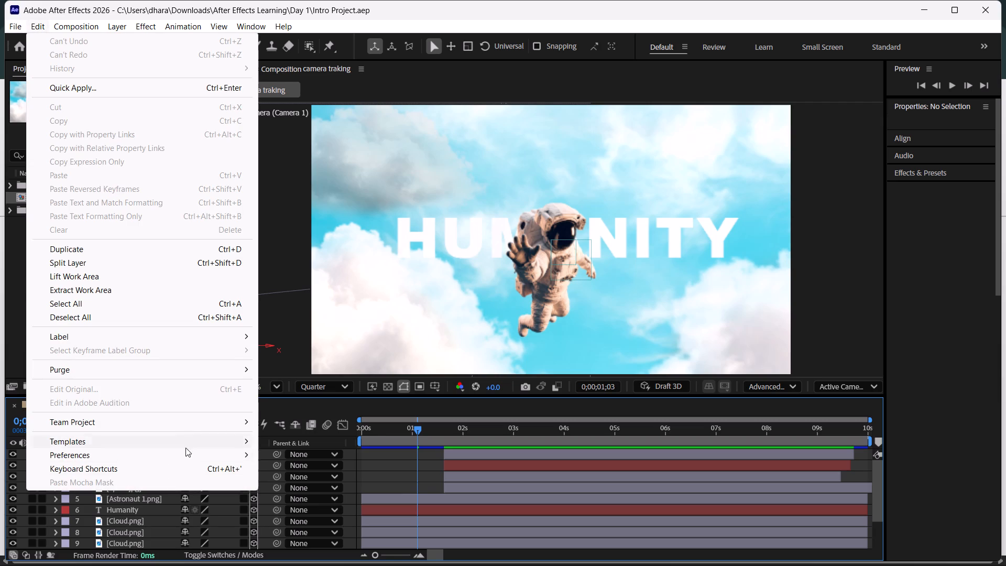
click(240, 367)
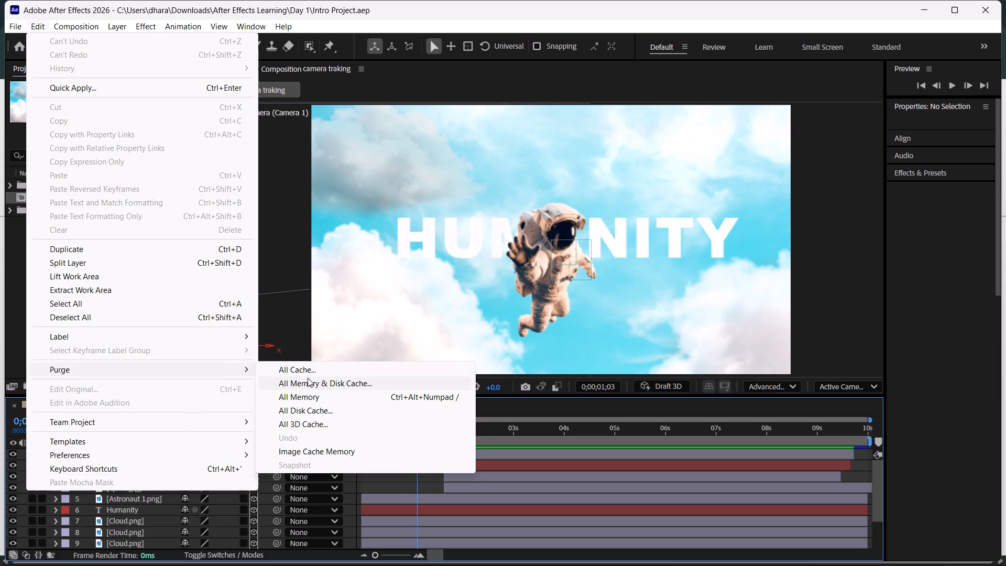
click(312, 386)
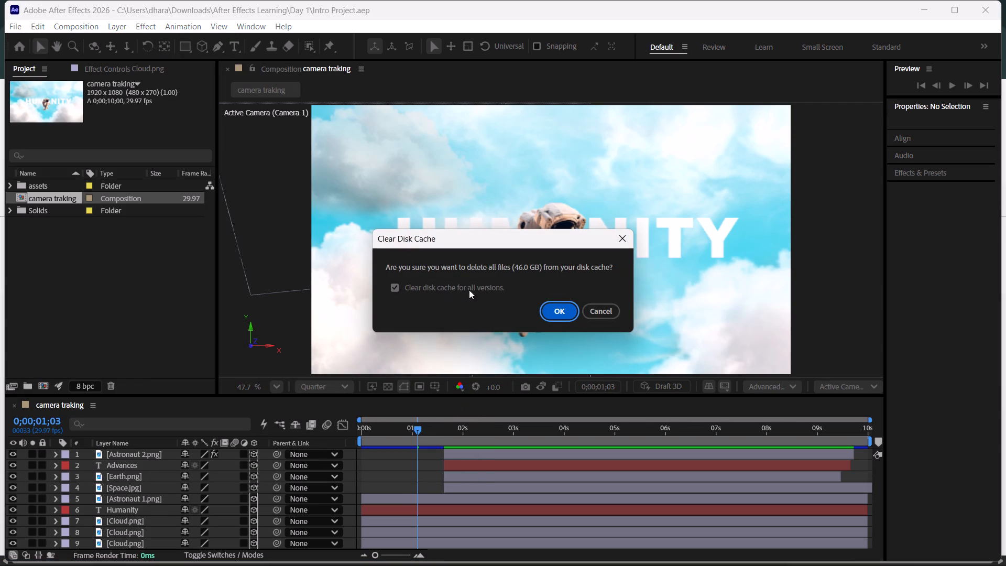
Confirm deleting all files from the disk cache for all versions.
click(554, 310)
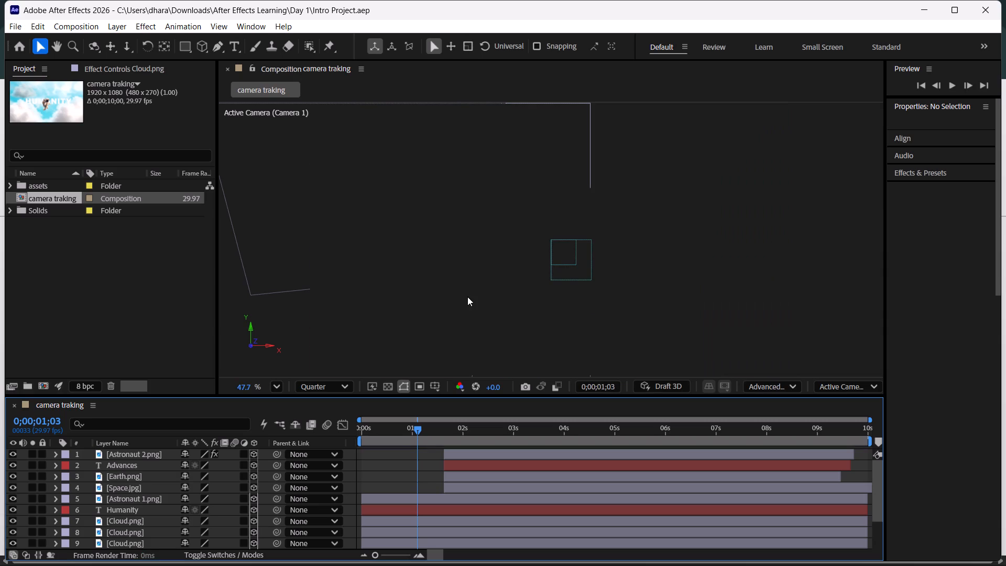
Close After Effects with the Intro Project open.
click(988, 8)
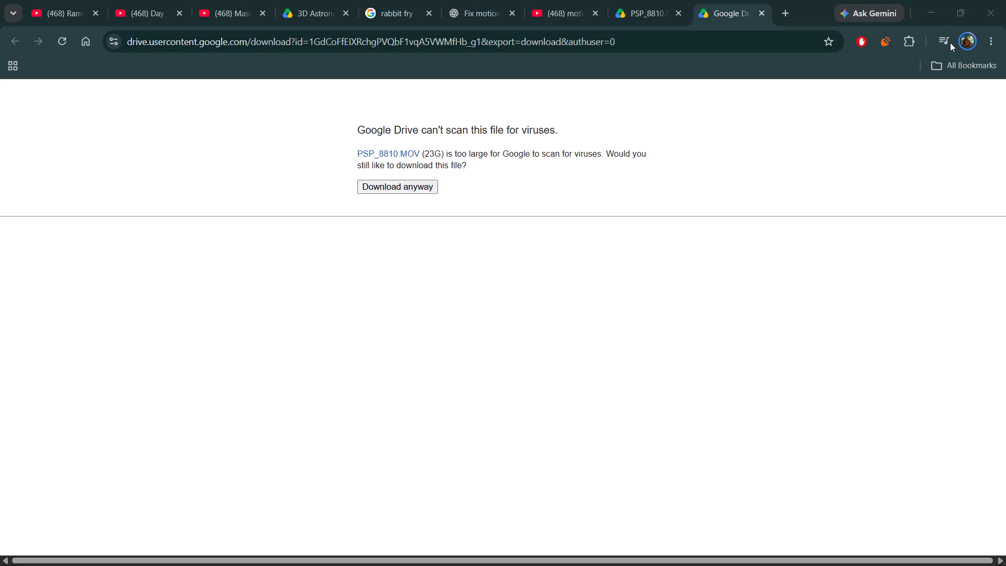